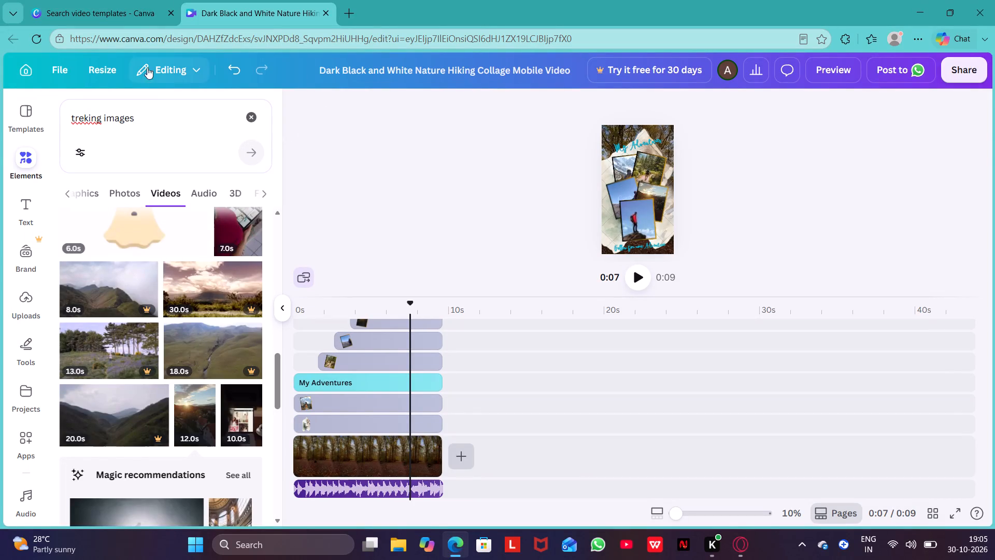
Return to the Canva home page and search for "video templates gaming".
{"action": "left_click", "coordinate": [33, 66]}
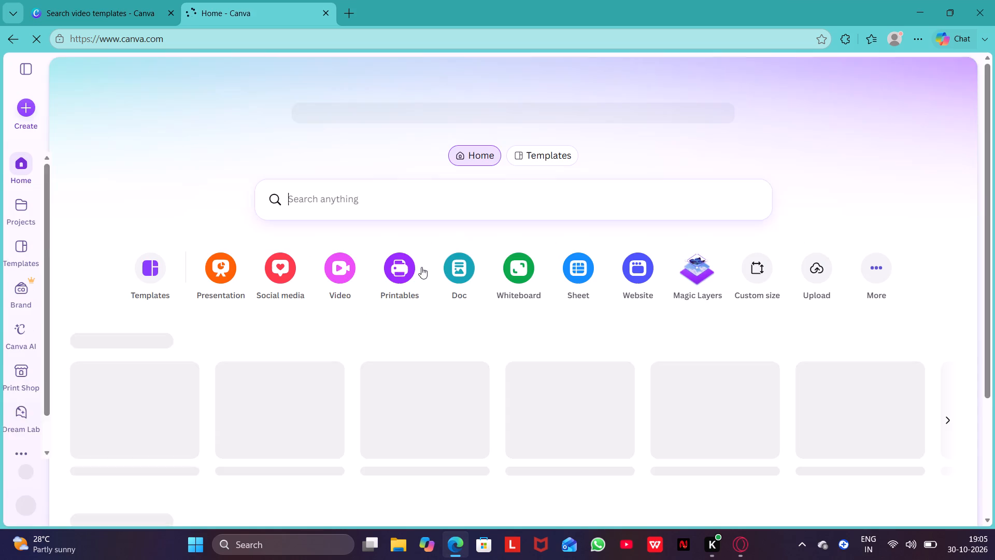
{"action": "left_click", "coordinate": [431, 193]}
{"action": "type", "text": "video templates"}
{"action": "key", "text": "space"}
{"action": "key", "text": "space"}
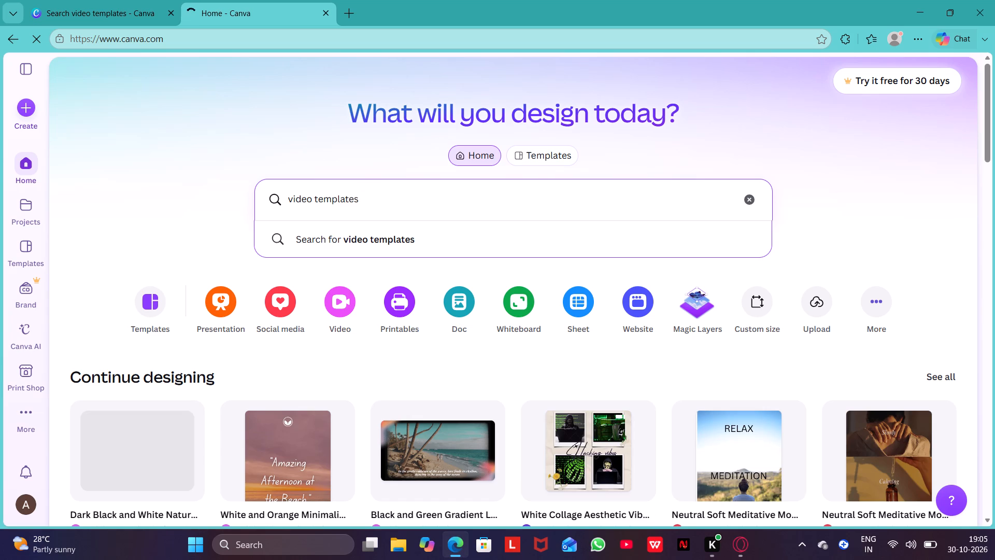
{"action": "type", "text": "gaming"}
{"action": "key", "text": "Return"}
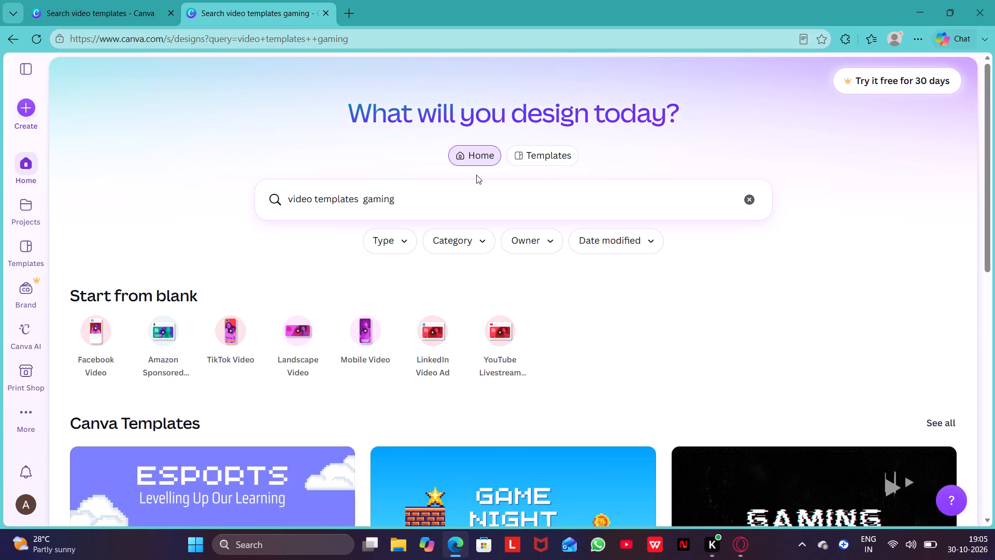
Open the full list of Canva templates matching the gaming search.
{"action": "scroll", "coordinate": [486, 184], "scroll_direction": "down", "scroll_amount": 5}
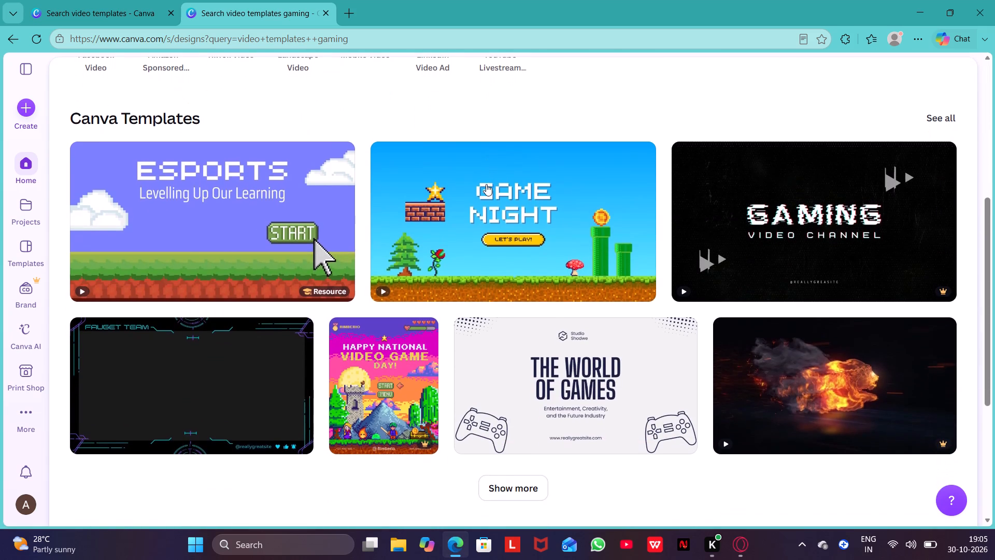
{"action": "scroll", "coordinate": [486, 184], "scroll_direction": "down", "scroll_amount": 3}
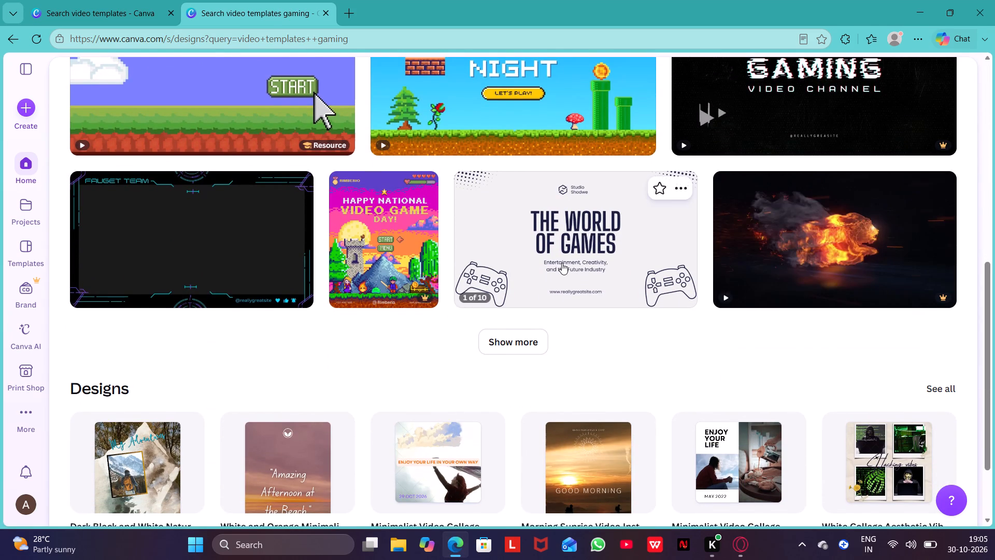
{"action": "scroll", "coordinate": [562, 263], "scroll_direction": "up", "scroll_amount": 2}
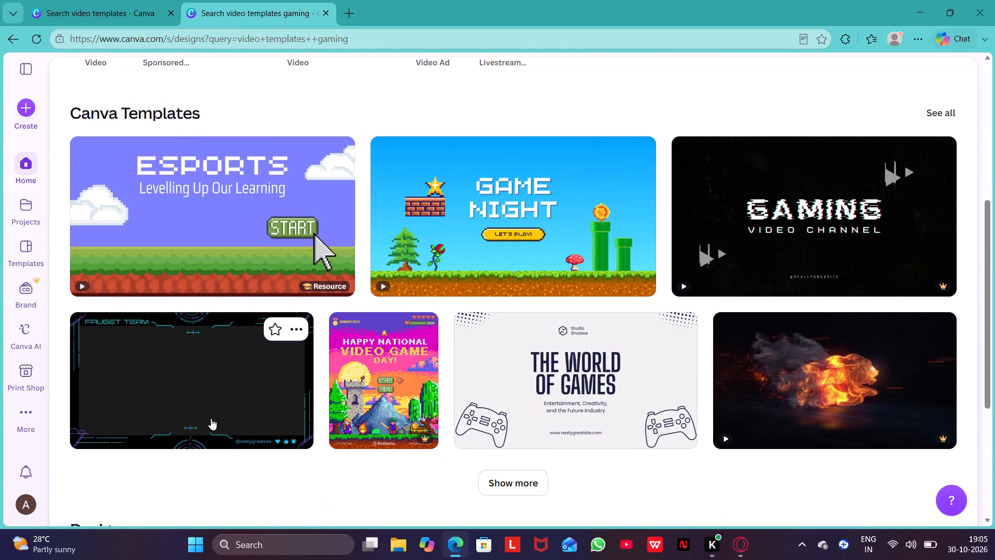
{"action": "scroll", "coordinate": [211, 415], "scroll_direction": "down", "scroll_amount": 3}
{"action": "scroll", "coordinate": [211, 415], "scroll_direction": "up", "scroll_amount": 1}
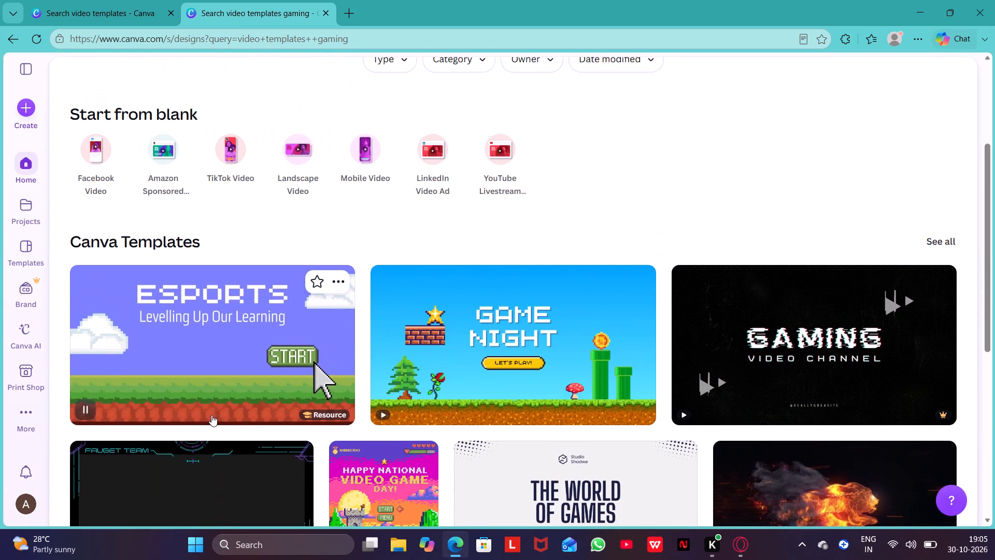
{"action": "scroll", "coordinate": [216, 366], "scroll_direction": "down", "scroll_amount": 1}
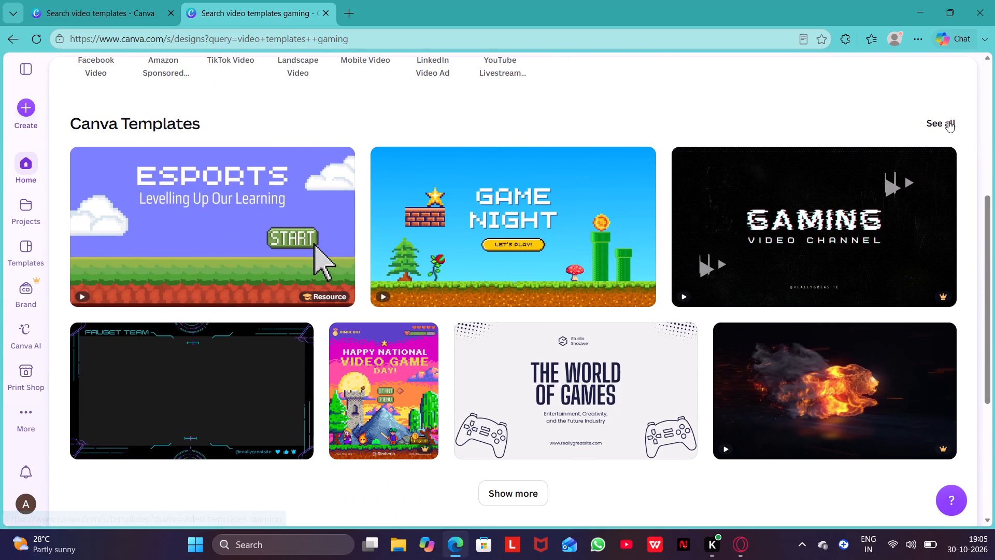
{"action": "left_click", "coordinate": [948, 121]}
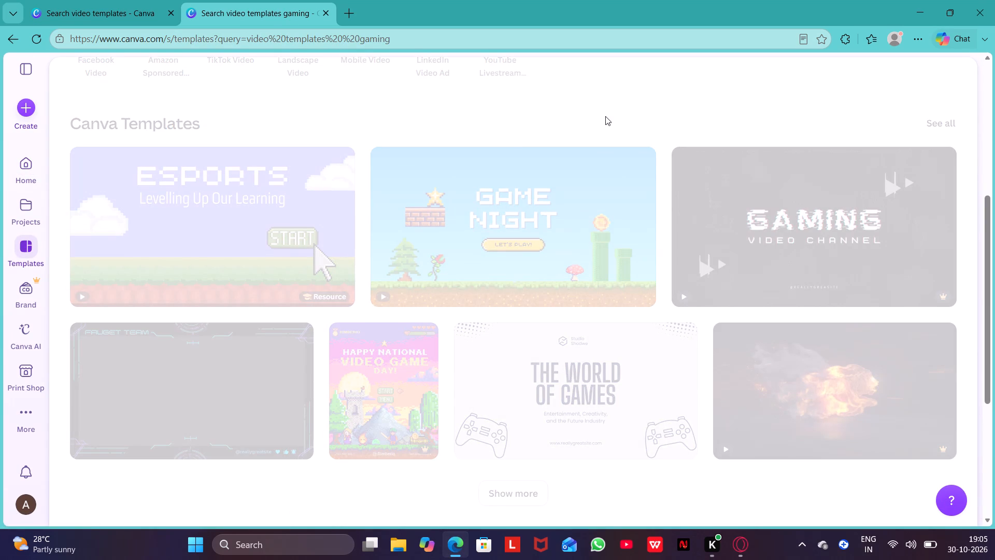
Look through the gaming template results for a suitable video design.
{"action": "scroll", "coordinate": [605, 116], "scroll_direction": "down", "scroll_amount": 3}
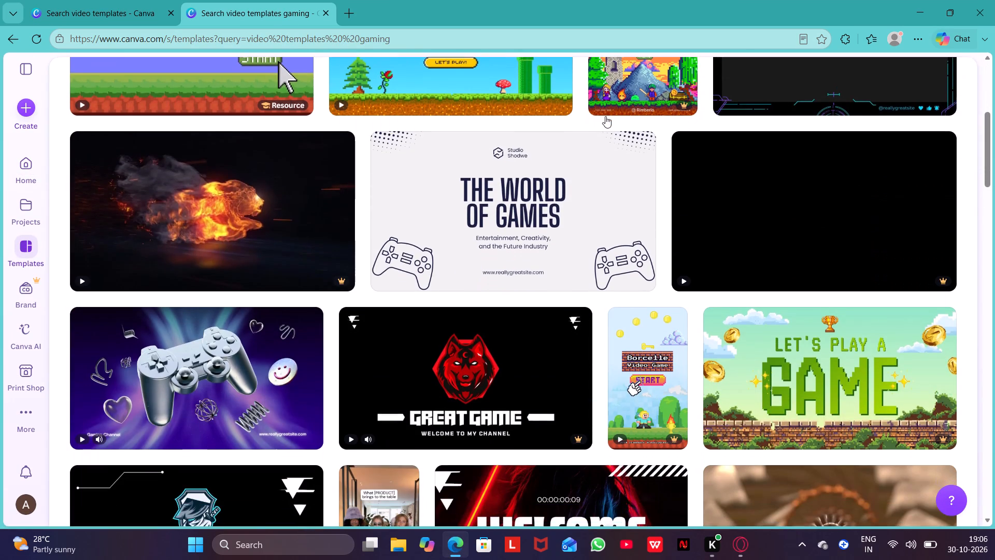
{"action": "scroll", "coordinate": [605, 116], "scroll_direction": "down", "scroll_amount": 4}
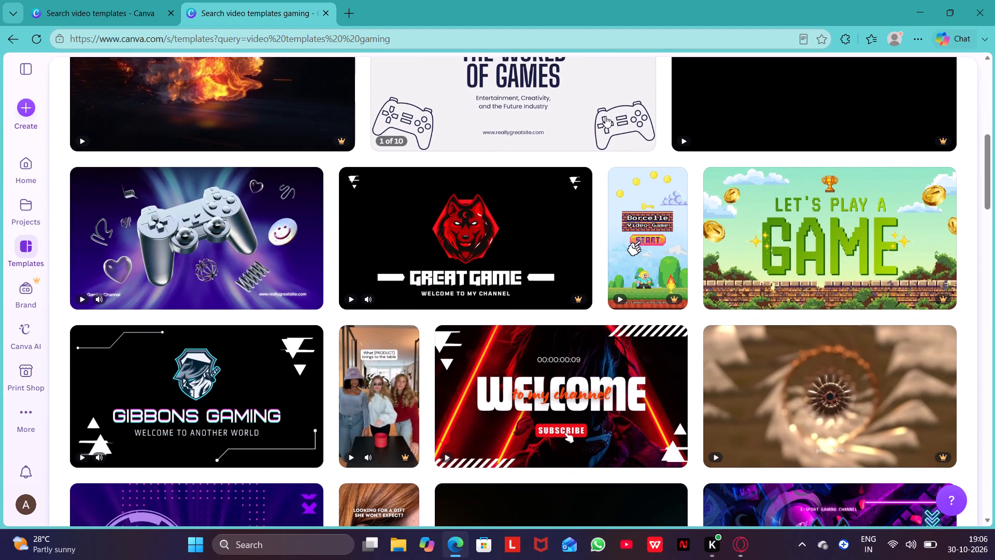
{"action": "scroll", "coordinate": [605, 116], "scroll_direction": "down", "scroll_amount": 3}
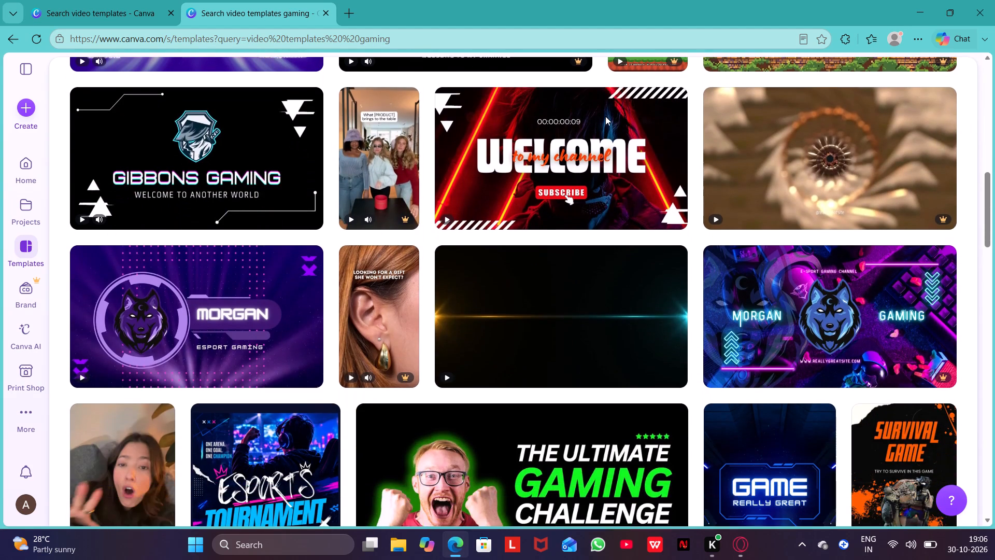
{"action": "scroll", "coordinate": [605, 116], "scroll_direction": "down", "scroll_amount": 1}
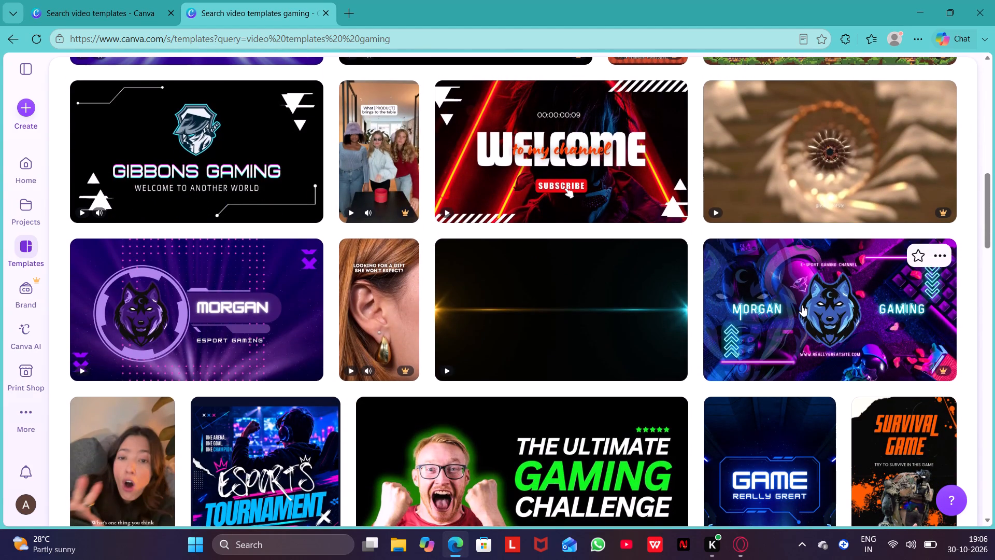
{"action": "scroll", "coordinate": [578, 319], "scroll_direction": "down", "scroll_amount": 2}
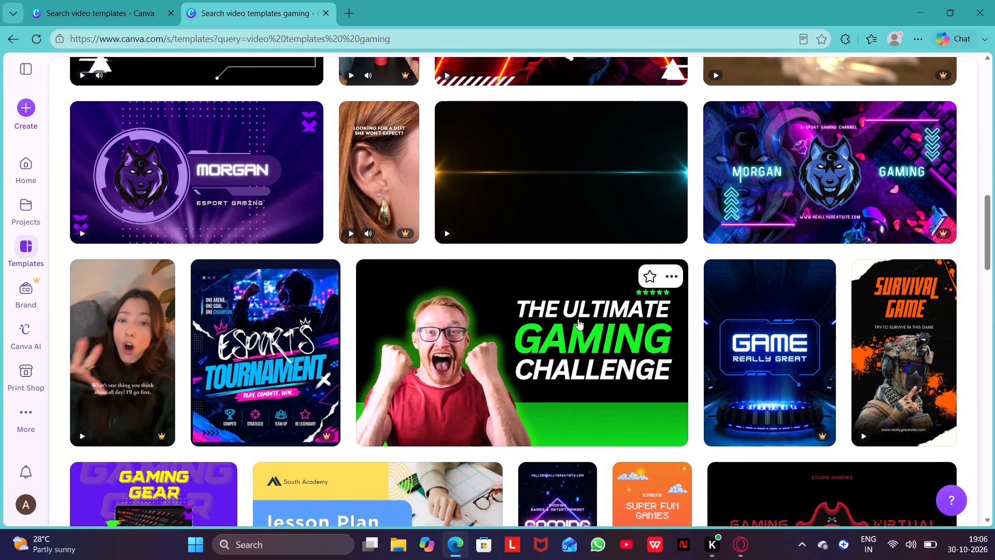
{"action": "scroll", "coordinate": [585, 184], "scroll_direction": "down", "scroll_amount": 1}
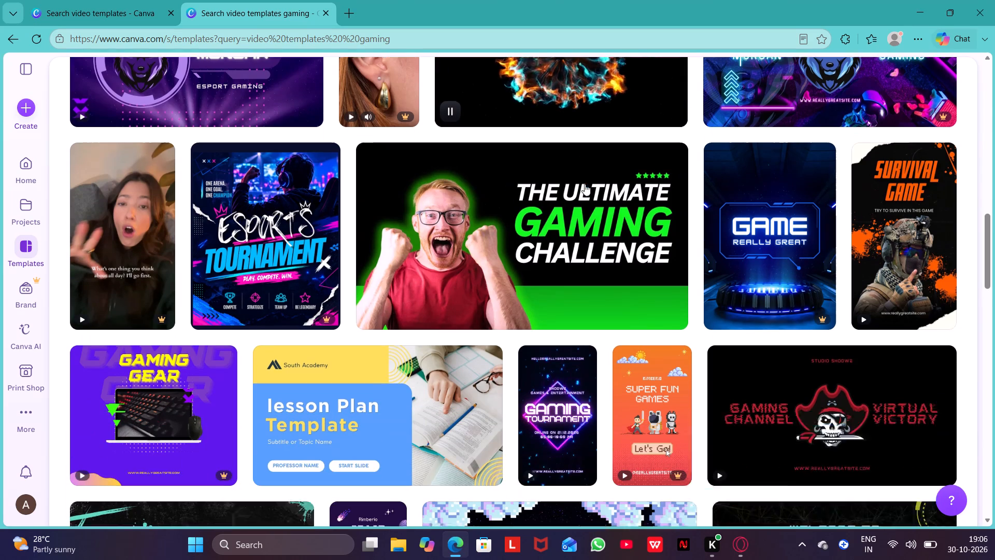
{"action": "scroll", "coordinate": [585, 184], "scroll_direction": "down", "scroll_amount": 6}
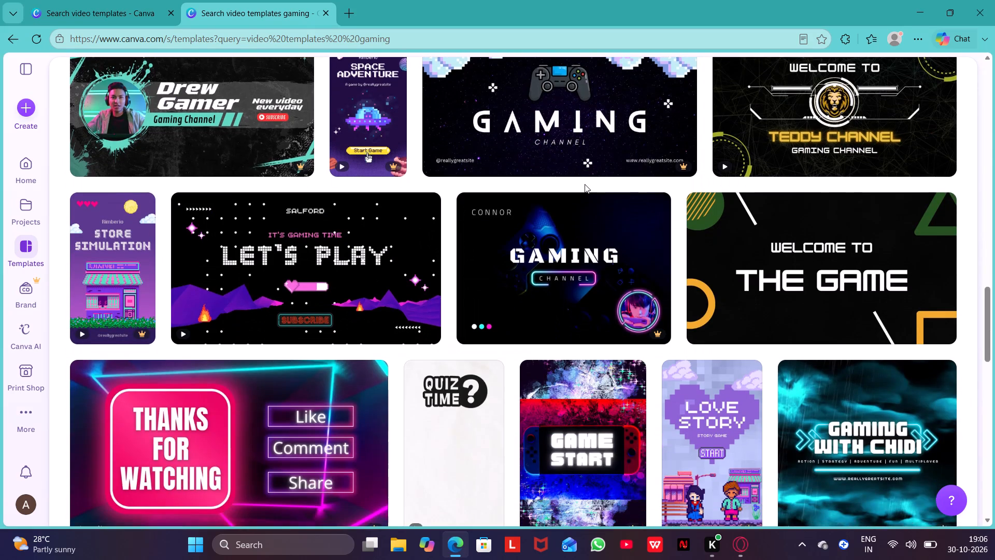
{"action": "scroll", "coordinate": [585, 184], "scroll_direction": "down", "scroll_amount": 1}
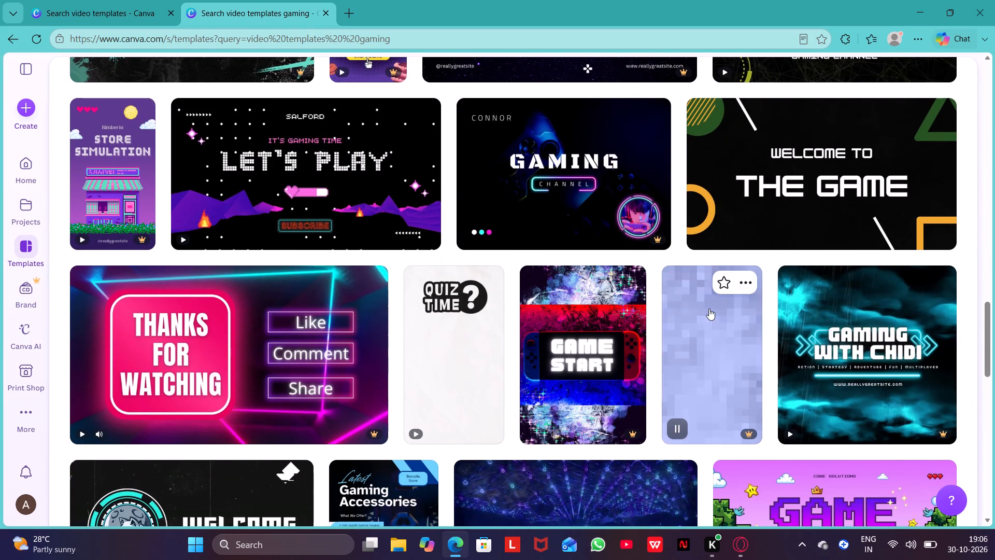
{"action": "scroll", "coordinate": [709, 309], "scroll_direction": "down", "scroll_amount": 5}
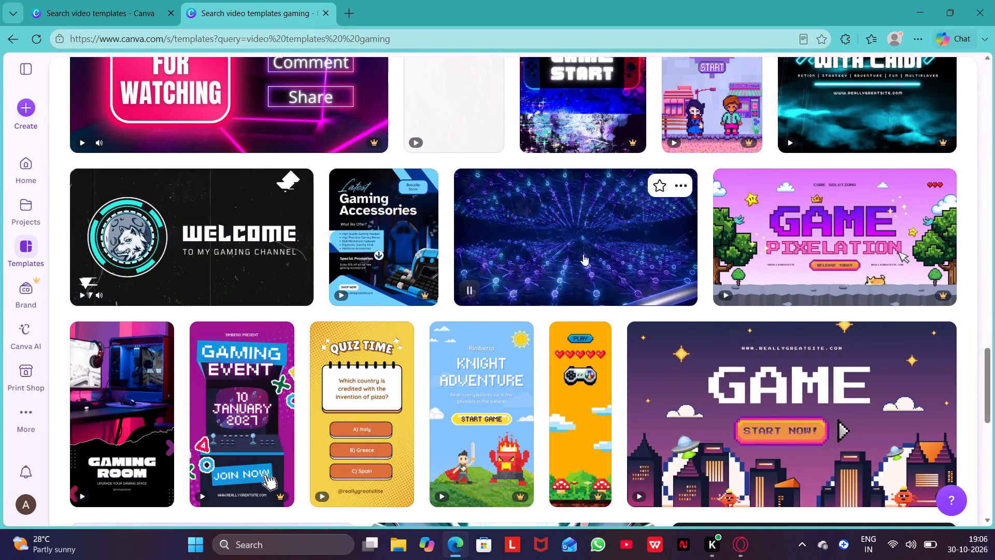
{"action": "scroll", "coordinate": [471, 279], "scroll_direction": "down", "scroll_amount": 5}
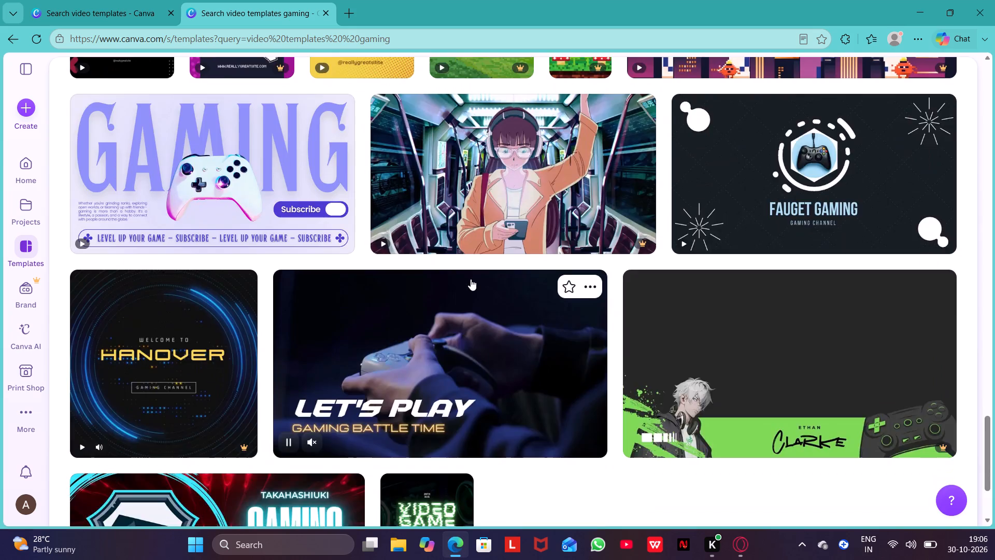
Open the landscape video template with the blue and purple glowing node background for customizing.
{"action": "scroll", "coordinate": [471, 279], "scroll_direction": "up", "scroll_amount": 6}
{"action": "left_click", "coordinate": [539, 321]}
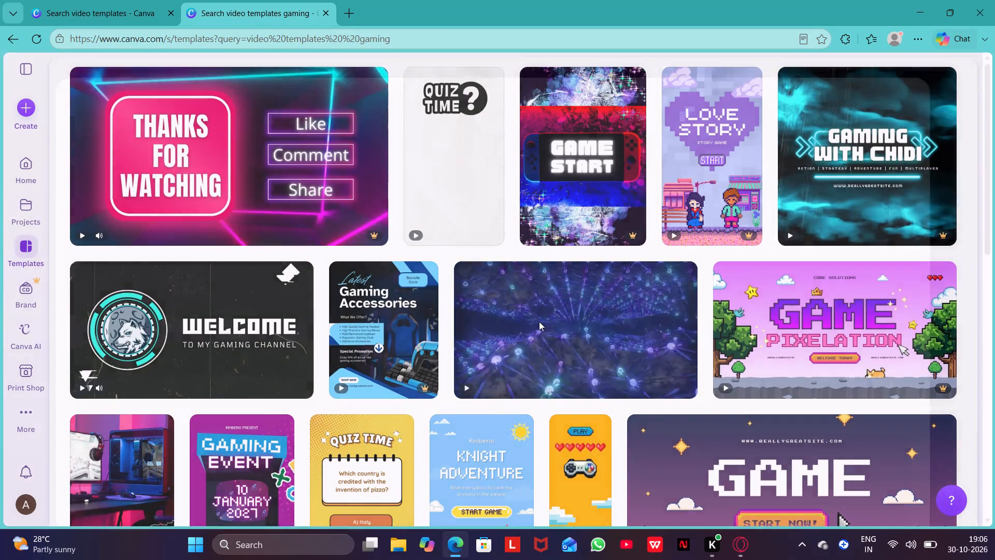
{"action": "left_click", "coordinate": [730, 220]}
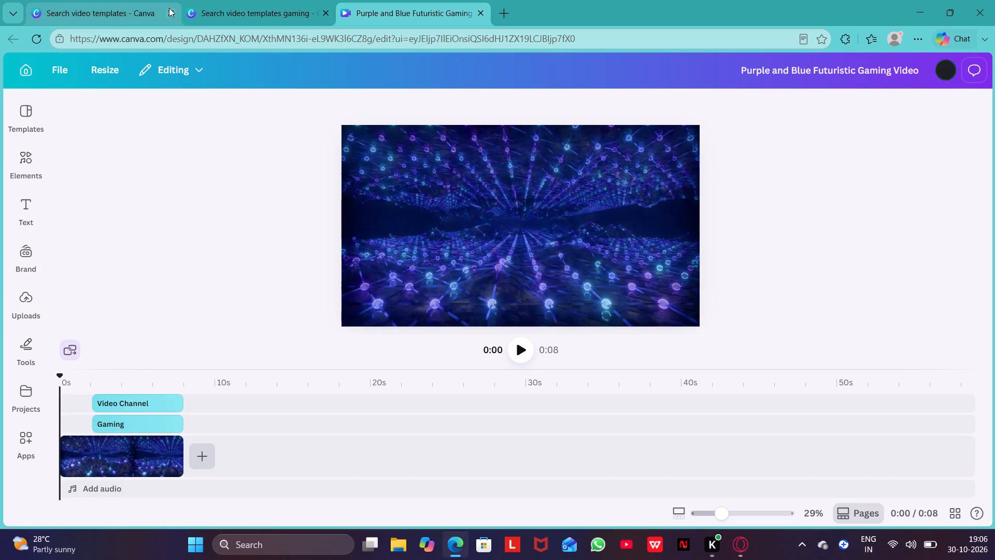
Close the older "Search video templates" browser tab.
{"action": "left_click", "coordinate": [169, 8]}
Play the gaming channel template from the start to preview its animation.
{"action": "scroll", "coordinate": [465, 219], "scroll_direction": "down", "scroll_amount": 1}
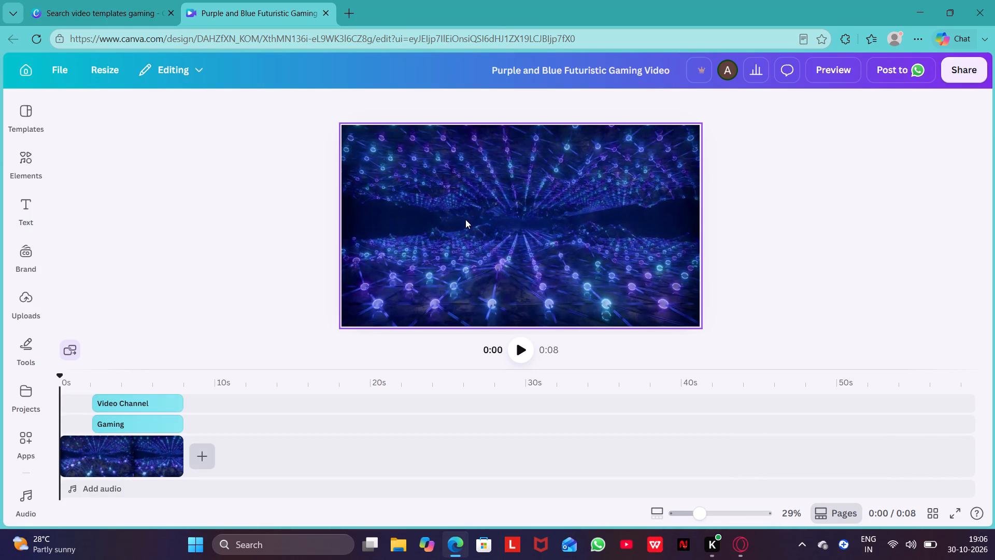
{"action": "scroll", "coordinate": [465, 219], "scroll_direction": "down", "scroll_amount": 1}
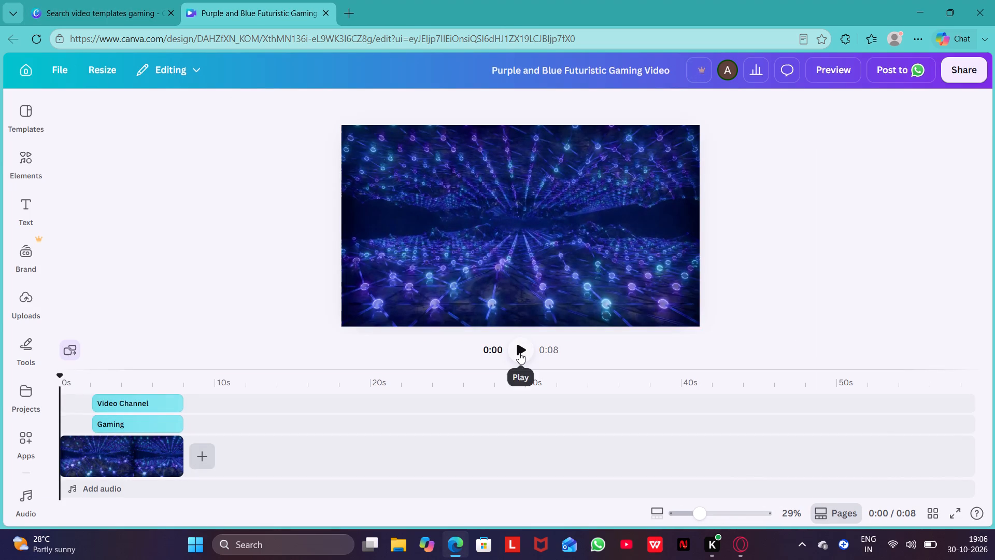
{"action": "left_click", "coordinate": [519, 353]}
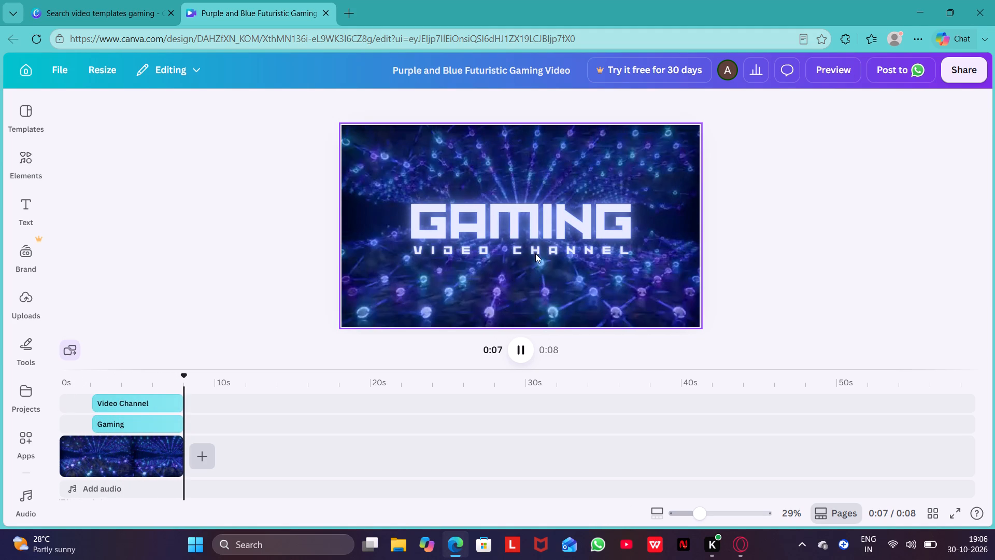
Search the elements for "gaming edited 3d videos" and add the yellow car desert racing video after the intro clip.
{"action": "left_click", "coordinate": [26, 159]}
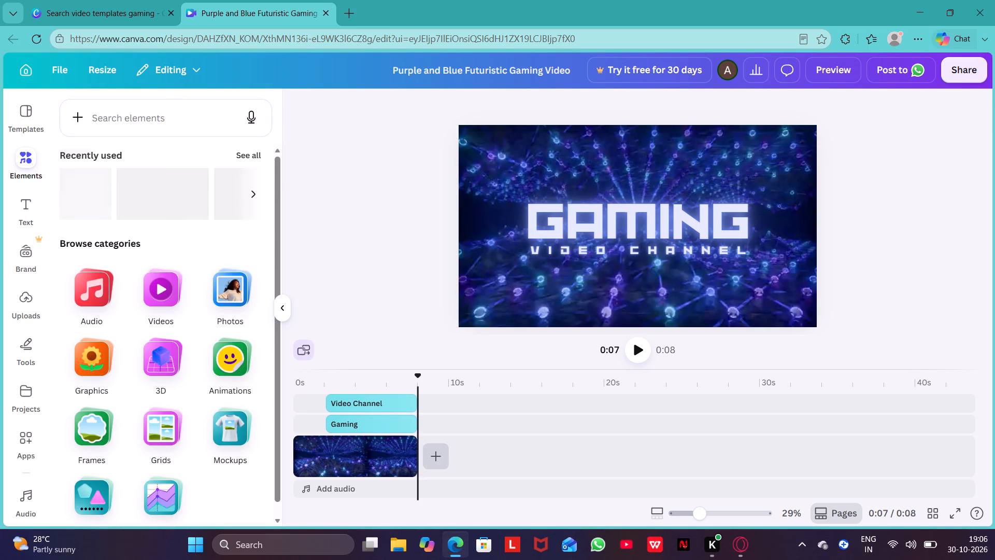
{"action": "left_click", "coordinate": [135, 126]}
{"action": "type", "text": "gaming edited"}
{"action": "key", "text": "space"}
{"action": "type", "text": "3d videos"}
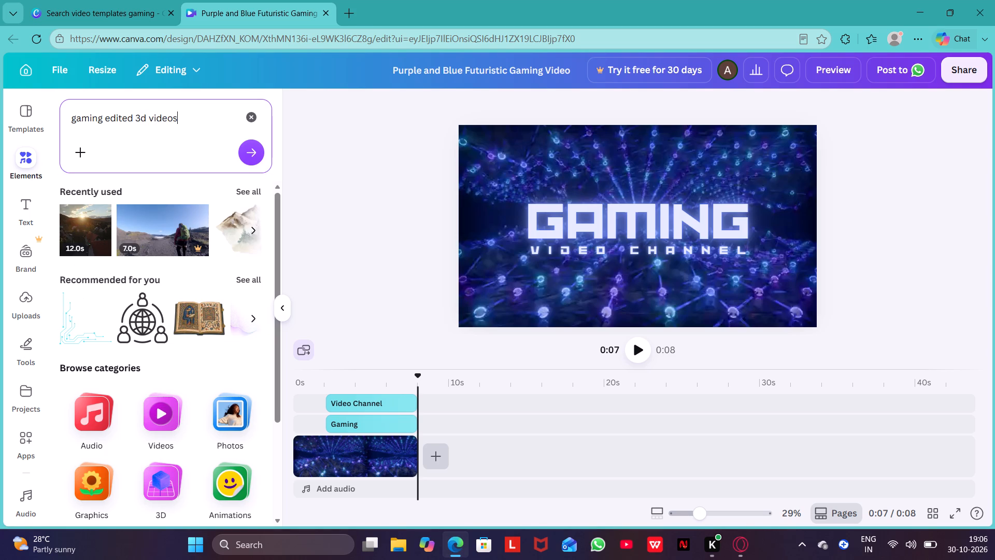
{"action": "key", "text": "Return"}
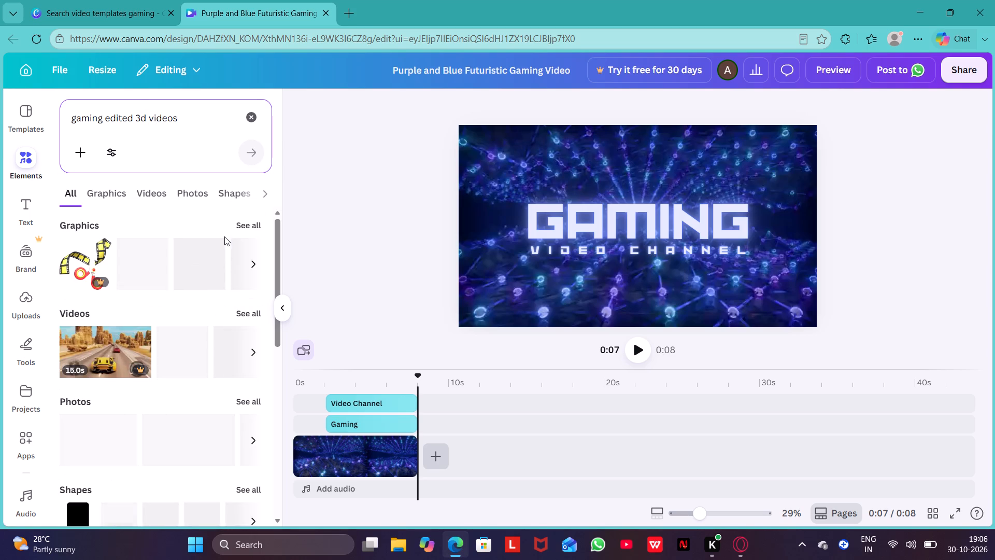
{"action": "scroll", "coordinate": [177, 233], "scroll_direction": "down", "scroll_amount": 1}
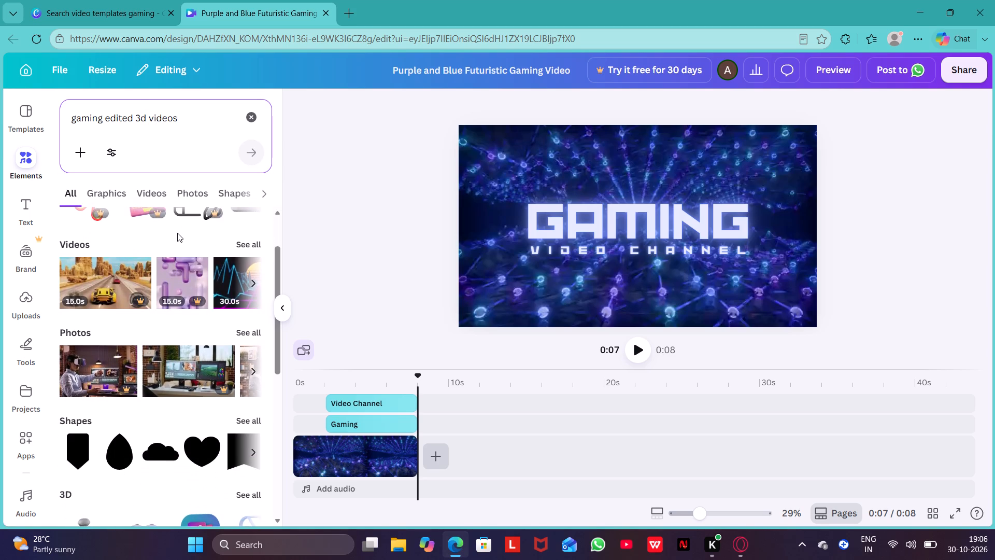
{"action": "scroll", "coordinate": [177, 233], "scroll_direction": "down", "scroll_amount": 1}
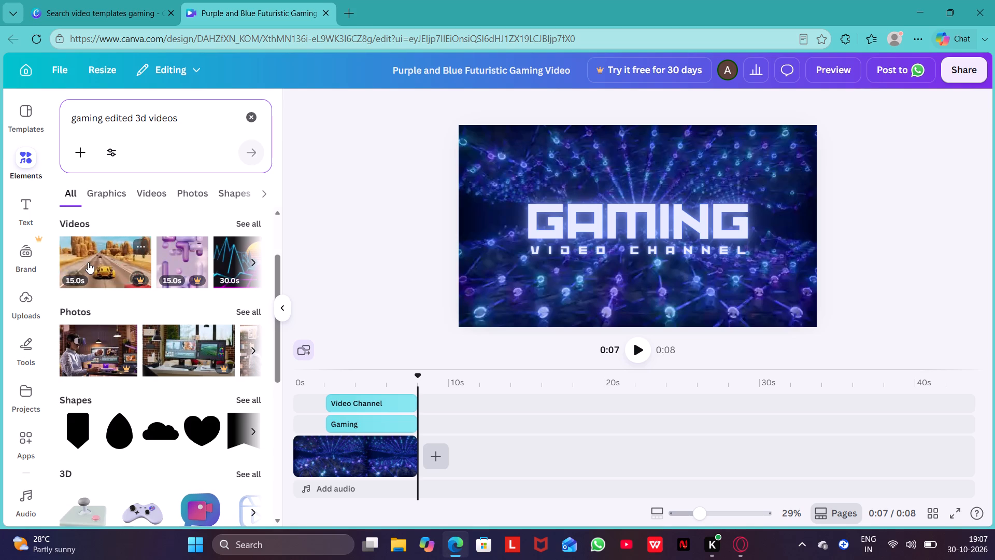
{"action": "left_click_drag", "start_coordinate": [88, 262], "coordinate": [452, 443]}
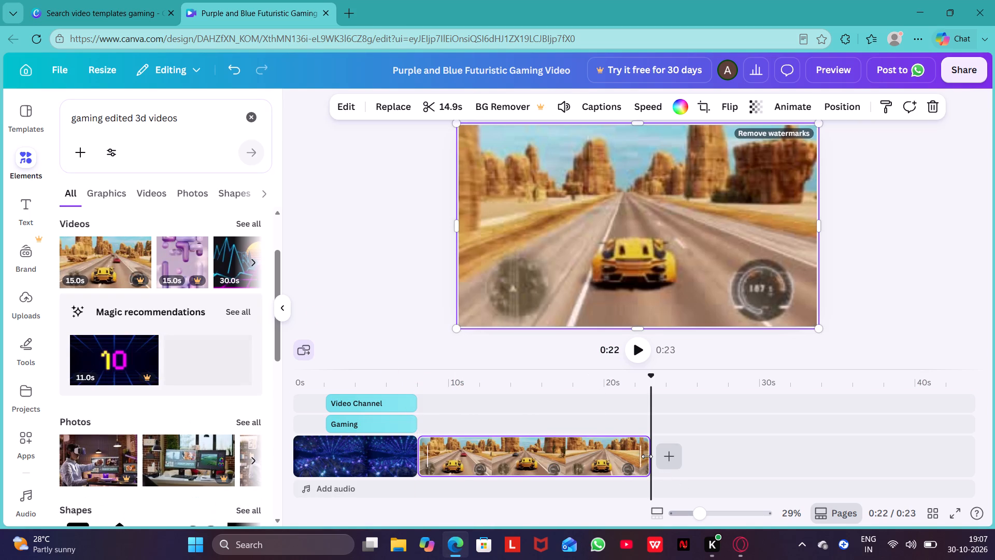
Trim the end of the racing clip to a duration of 9.7 seconds.
{"action": "left_click_drag", "start_coordinate": [647, 456], "coordinate": [600, 460]}
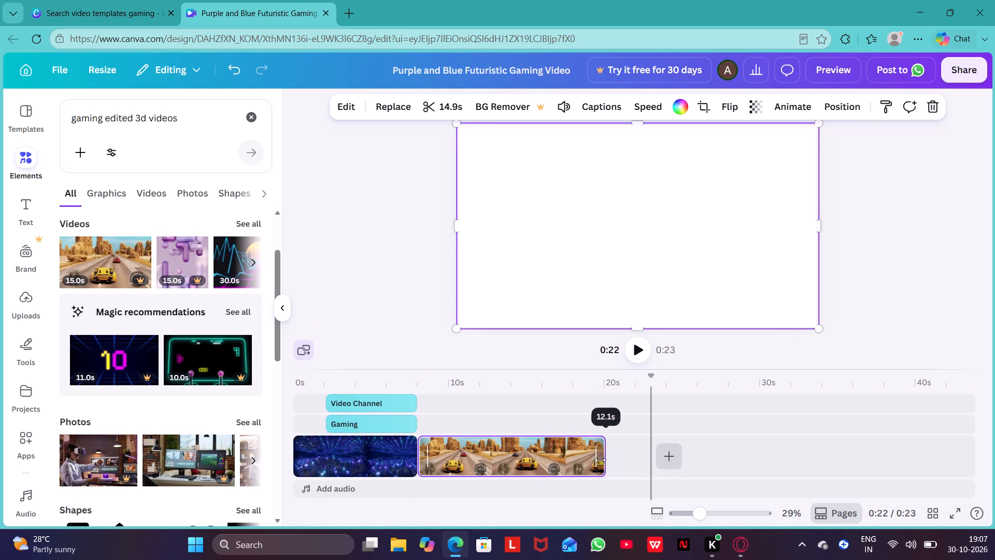
{"action": "left_click_drag", "start_coordinate": [600, 460], "coordinate": [564, 464]}
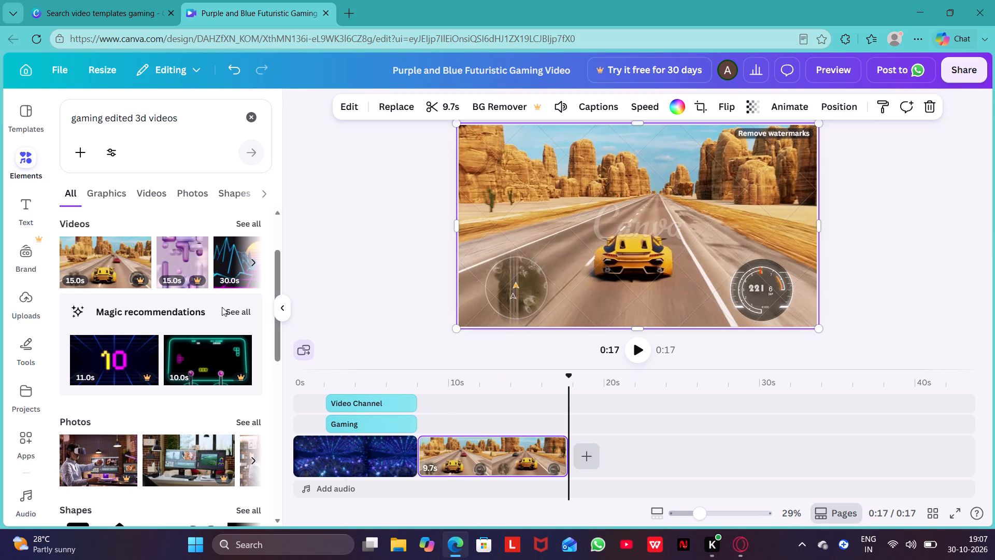
Add a text box at the end of the racing clip reading "WELCOME TO THE GAMING CHANNEL".
{"action": "left_click", "coordinate": [35, 218]}
{"action": "left_click", "coordinate": [150, 151]}
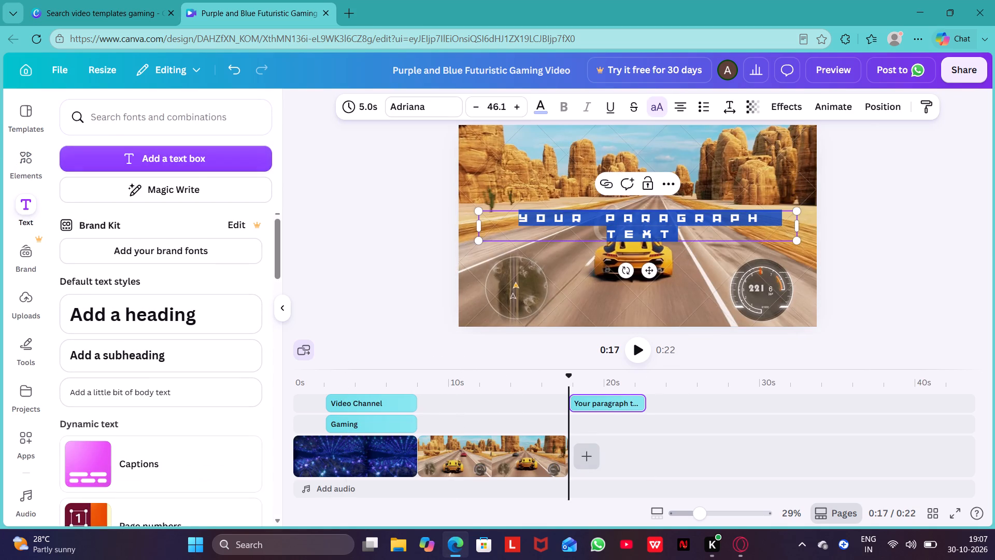
{"action": "left_click", "coordinate": [687, 231]}
{"action": "key", "text": "BackSpace"}
{"action": "key", "text": "BackSpace"}
{"action": "key", "text": "BackSpace"}
{"action": "key", "text": "BackSpace"}
{"action": "key", "text": "BackSpace"}
{"action": "key", "text": "BackSpace"}
{"action": "key", "text": "BackSpace"}
{"action": "key", "text": "BackSpace"}
{"action": "key", "text": "BackSpace"}
{"action": "key", "text": "BackSpace"}
{"action": "key", "text": "BackSpace"}
{"action": "key", "text": "BackSpace"}
{"action": "key", "text": "BackSpace"}
{"action": "key", "text": "BackSpace"}
{"action": "key", "text": "BackSpace"}
{"action": "key", "text": "BackSpace"}
{"action": "key", "text": "BackSpace"}
{"action": "key", "text": "BackSpace"}
{"action": "key", "text": "BackSpace"}
{"action": "key", "text": "BackSpace"}
{"action": "key", "text": "BackSpace"}
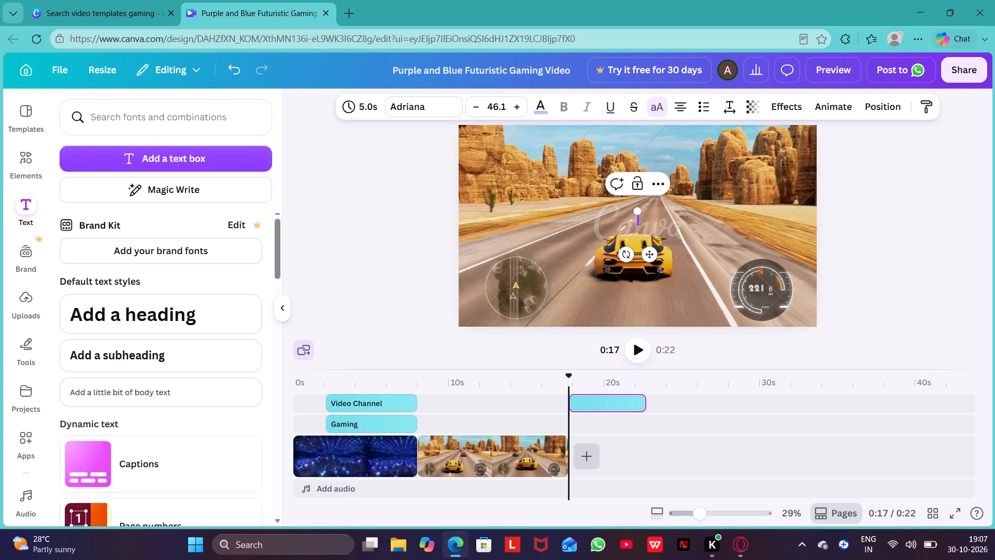
{"action": "type", "text": "WELCOME TO THE GAMING CHANNEL"}
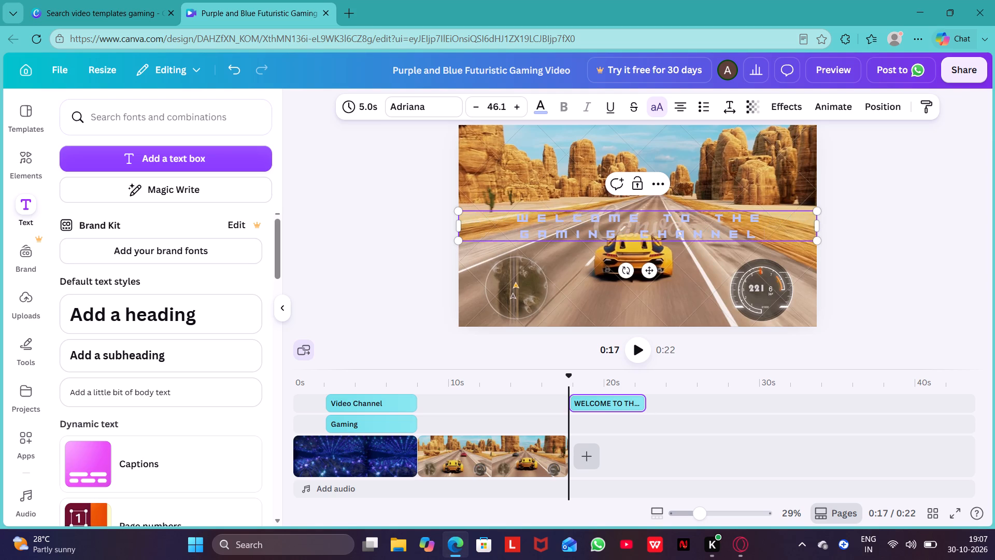
Recolour the whole welcome text from the default solid colours, trying red and settling on medium blue, and apply the change to all matching text.
{"action": "left_click_drag", "start_coordinate": [517, 218], "coordinate": [636, 244]}
{"action": "left_click_drag", "start_coordinate": [636, 244], "coordinate": [761, 236]}
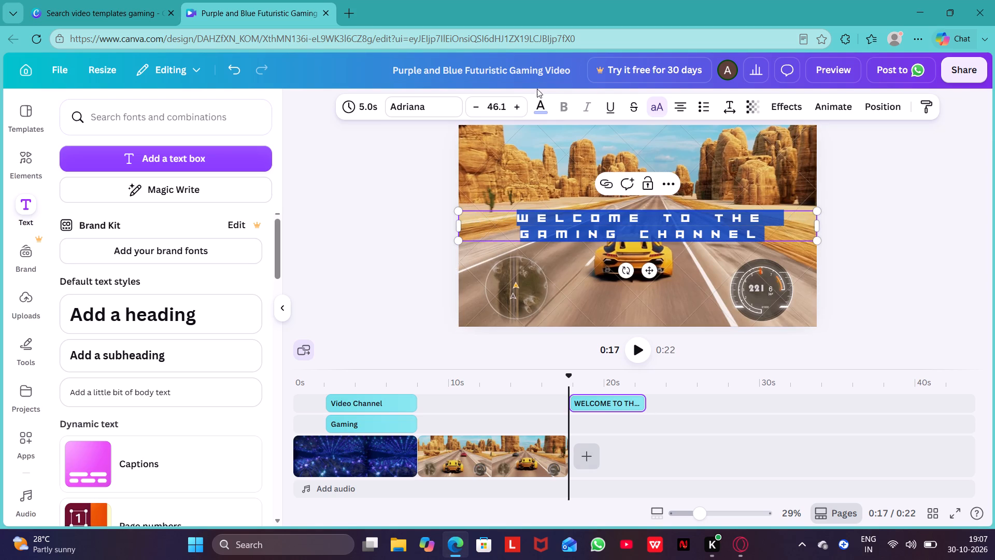
{"action": "left_click", "coordinate": [543, 102]}
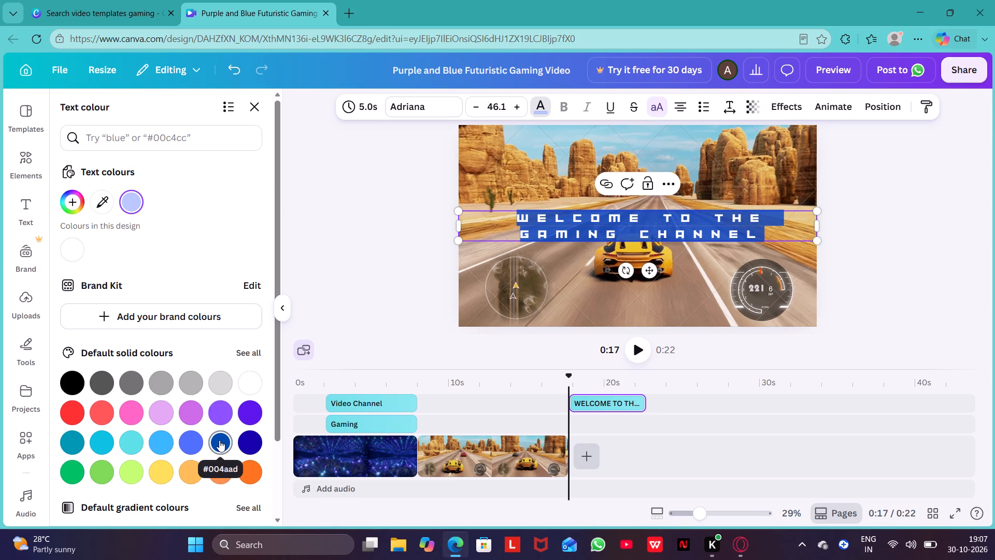
{"action": "left_click", "coordinate": [73, 412]}
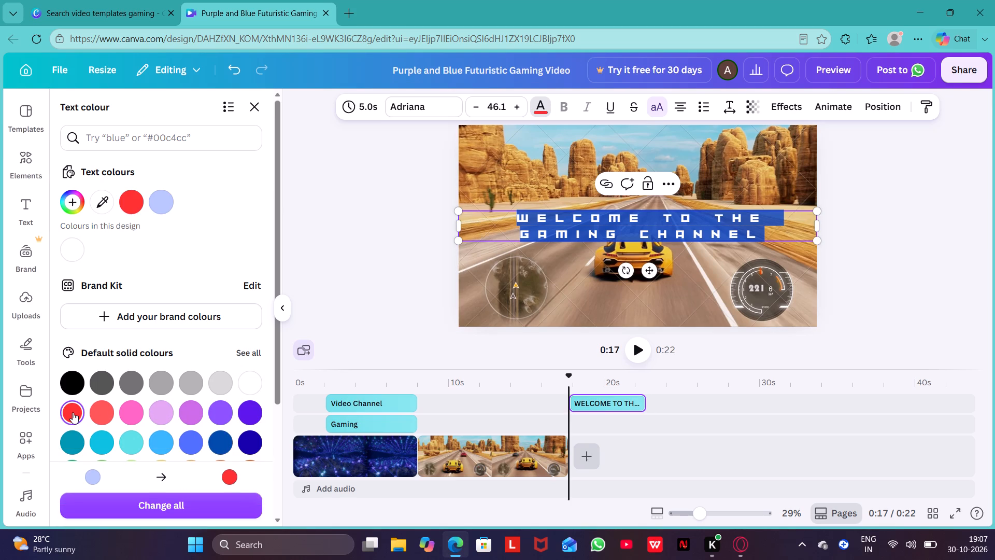
{"action": "left_click", "coordinate": [231, 473]}
{"action": "left_click", "coordinate": [165, 478]}
{"action": "scroll", "coordinate": [178, 381], "scroll_direction": "down", "scroll_amount": 2}
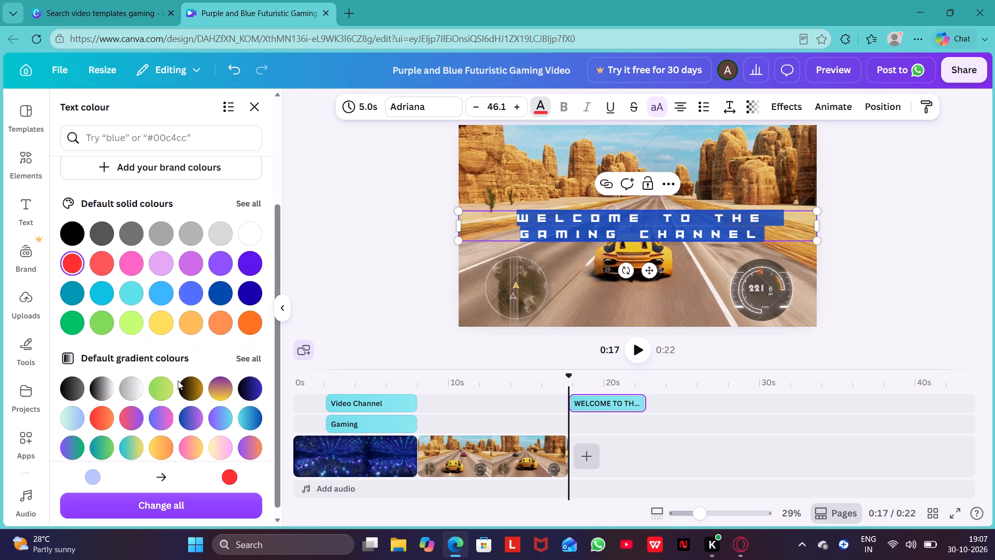
{"action": "scroll", "coordinate": [178, 381], "scroll_direction": "down", "scroll_amount": 1}
{"action": "scroll", "coordinate": [178, 381], "scroll_direction": "up", "scroll_amount": 1}
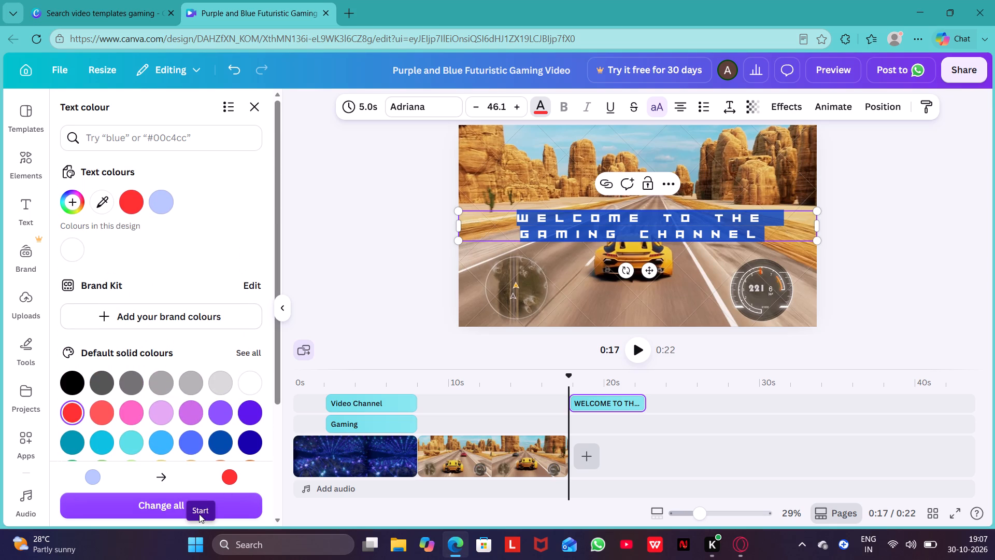
{"action": "left_click", "coordinate": [194, 442]}
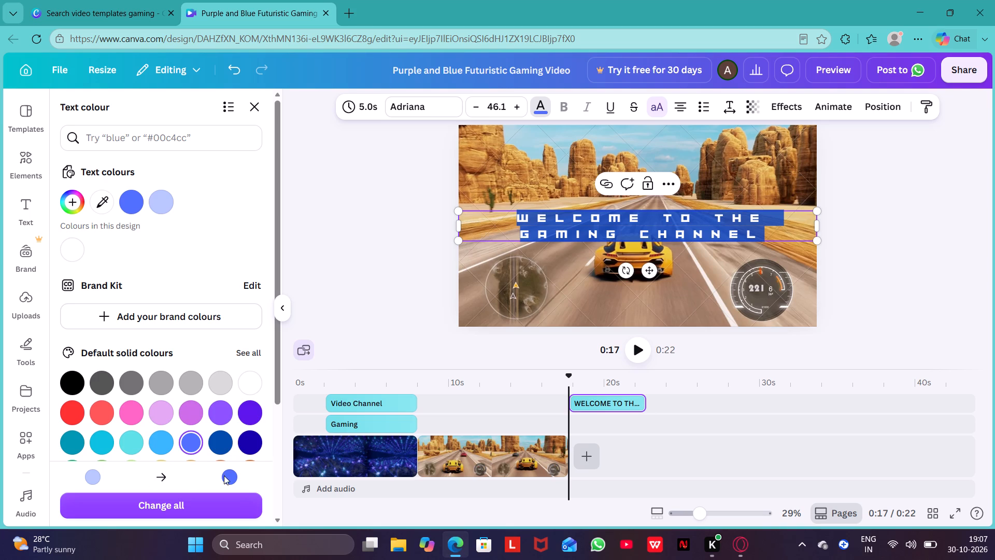
{"action": "left_click", "coordinate": [165, 511]}
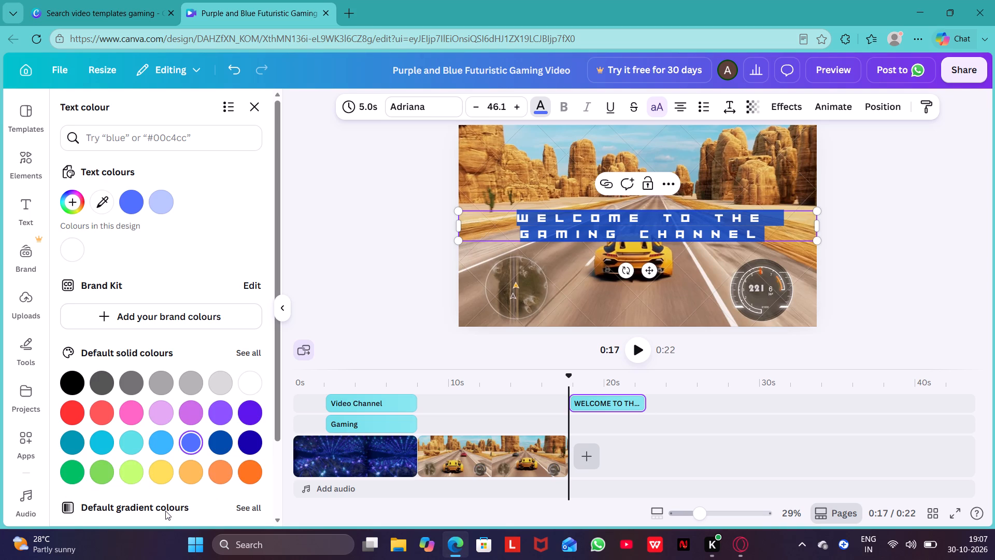
{"action": "left_click", "coordinate": [410, 253]}
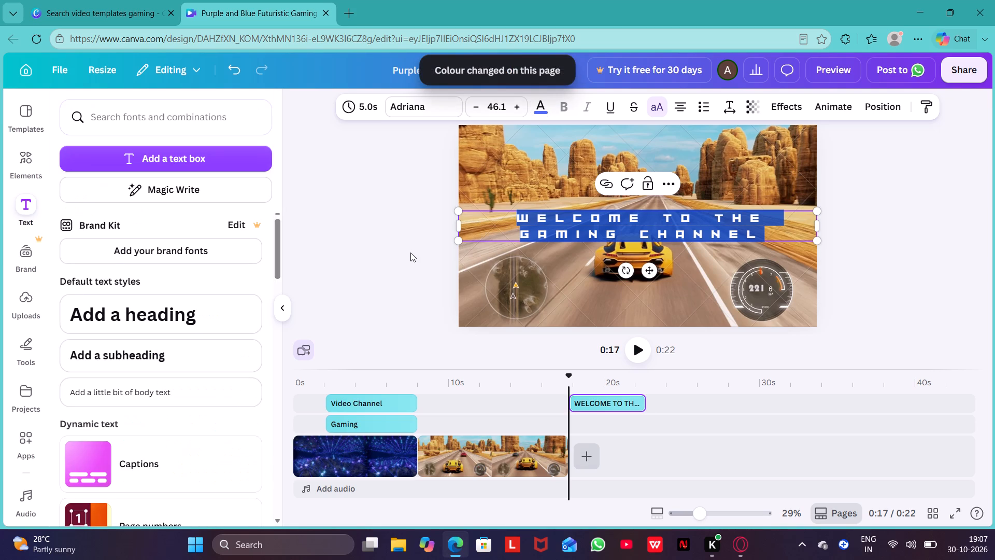
{"action": "left_click", "coordinate": [432, 236]}
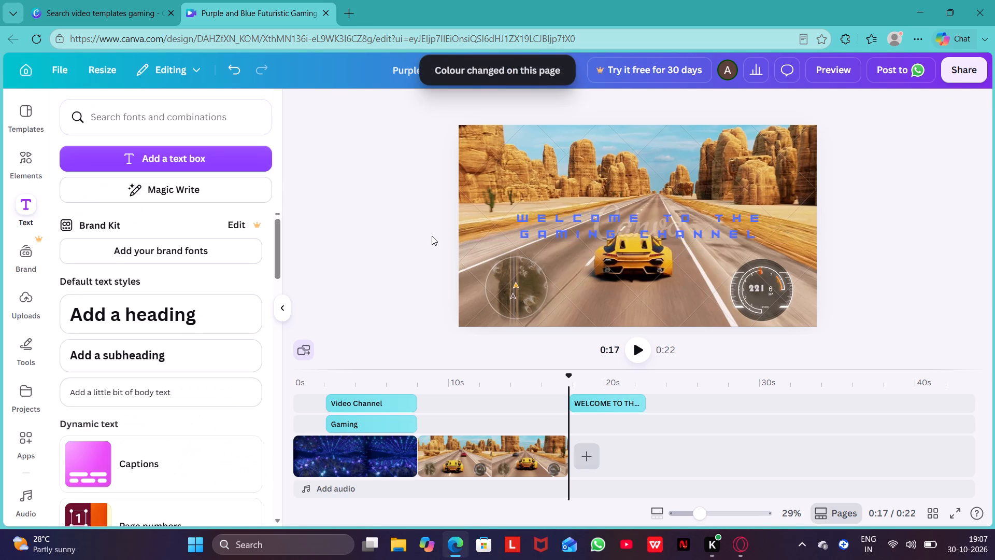
Move the welcome text up over the desert rocks, above the yellow car.
{"action": "left_click_drag", "start_coordinate": [652, 225], "coordinate": [651, 167]}
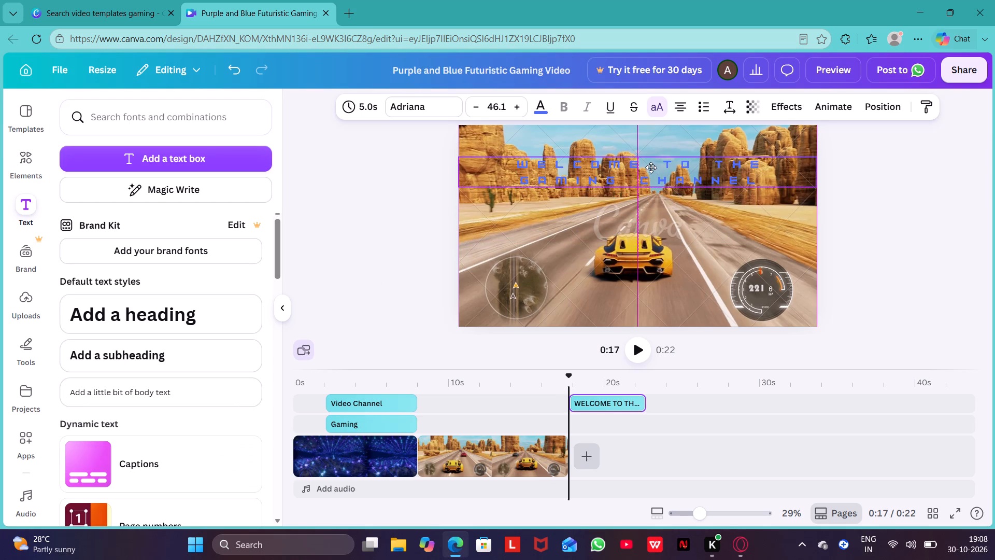
{"action": "left_click_drag", "start_coordinate": [651, 167], "coordinate": [667, 189]}
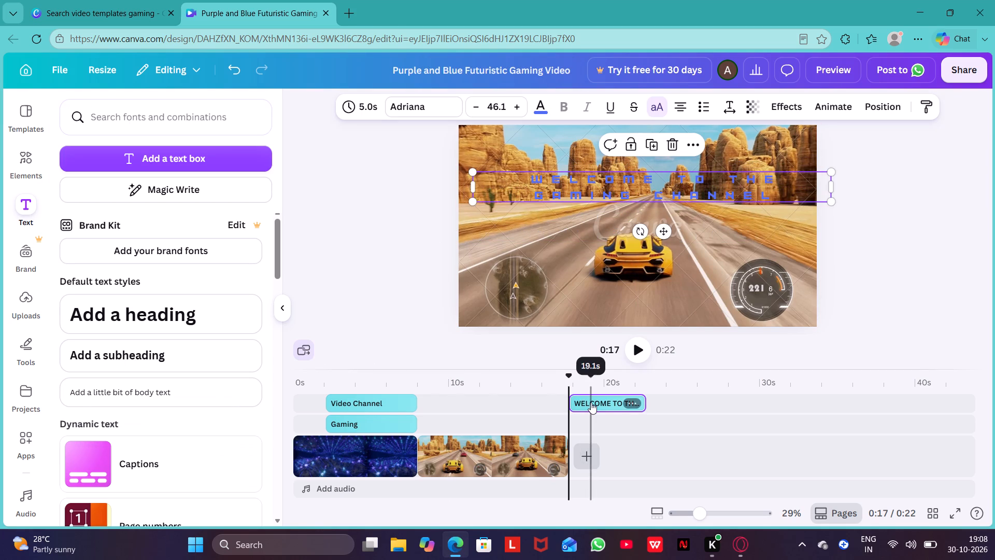
Move the welcome text's timeline clip over the racing footage and extend it to 9.5 seconds, ending with the footage.
{"action": "left_click_drag", "start_coordinate": [591, 402], "coordinate": [444, 423]}
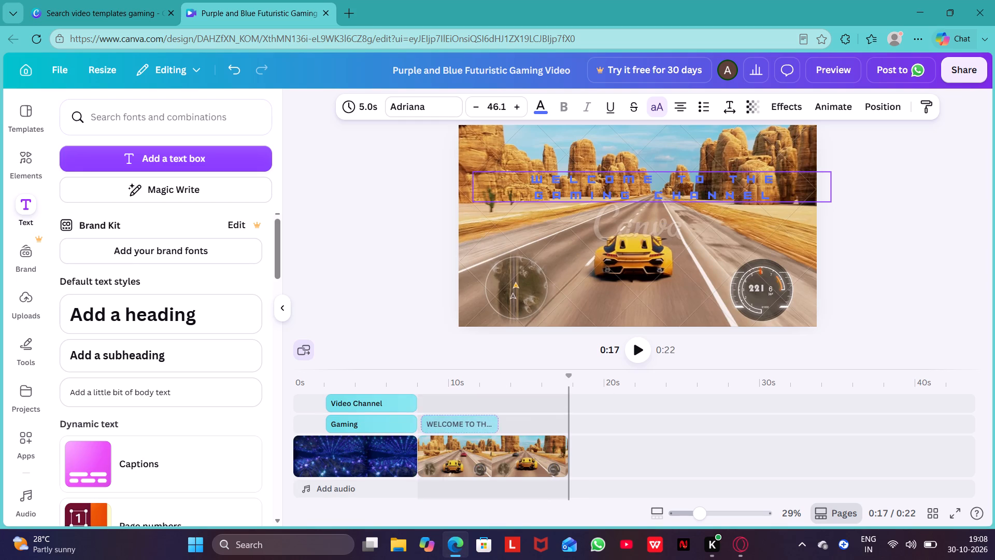
{"action": "left_click_drag", "start_coordinate": [496, 419], "coordinate": [536, 415]}
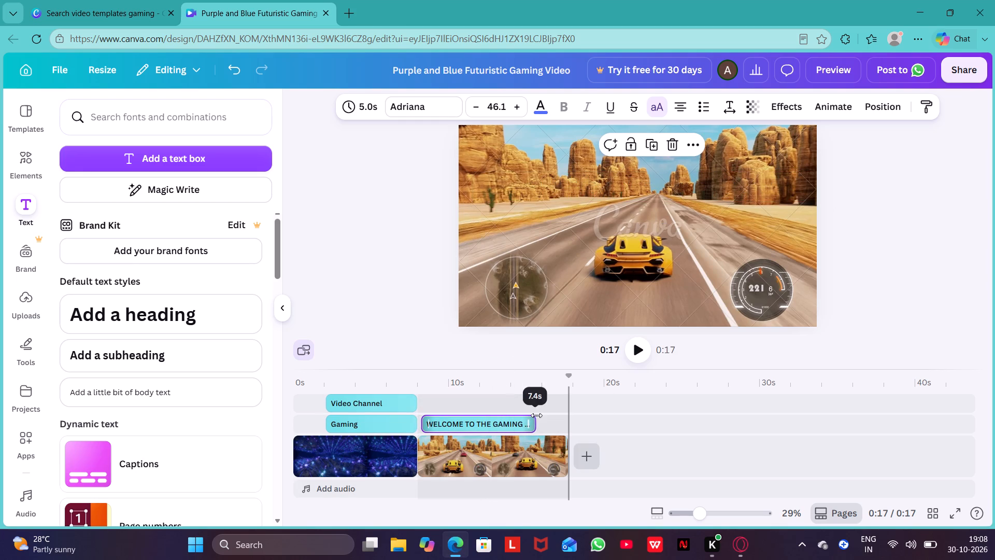
{"action": "left_click_drag", "start_coordinate": [536, 415], "coordinate": [562, 416]}
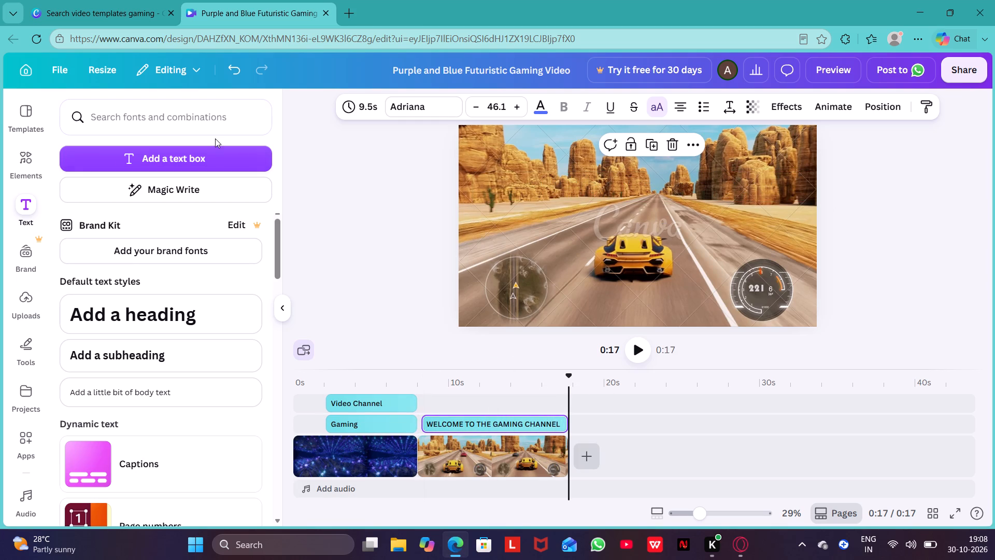
Add the lavender 3D game controller from the "gaming edited 3d videos" element results to the racing scene.
{"action": "left_click", "coordinate": [32, 161]}
{"action": "scroll", "coordinate": [166, 256], "scroll_direction": "down", "scroll_amount": 1}
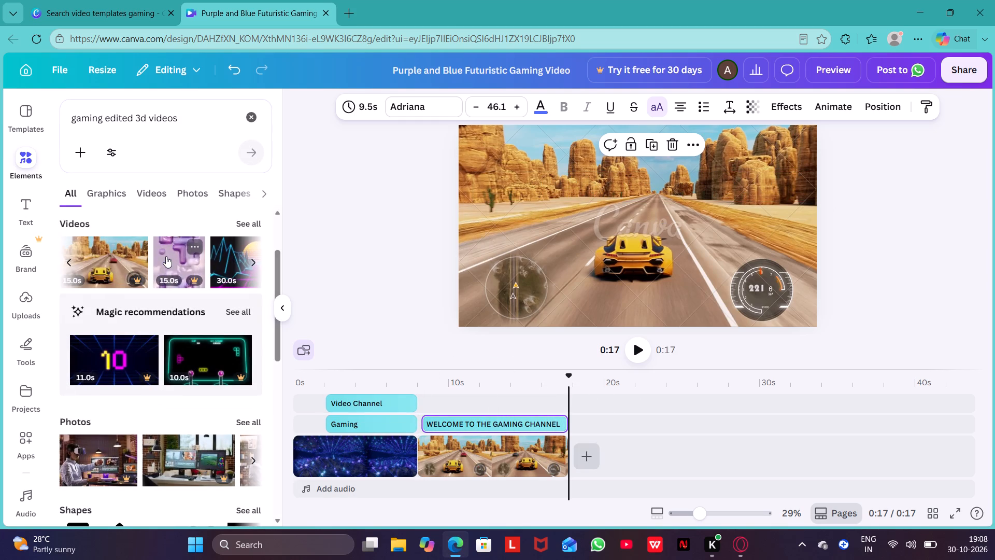
{"action": "scroll", "coordinate": [166, 256], "scroll_direction": "down", "scroll_amount": 2}
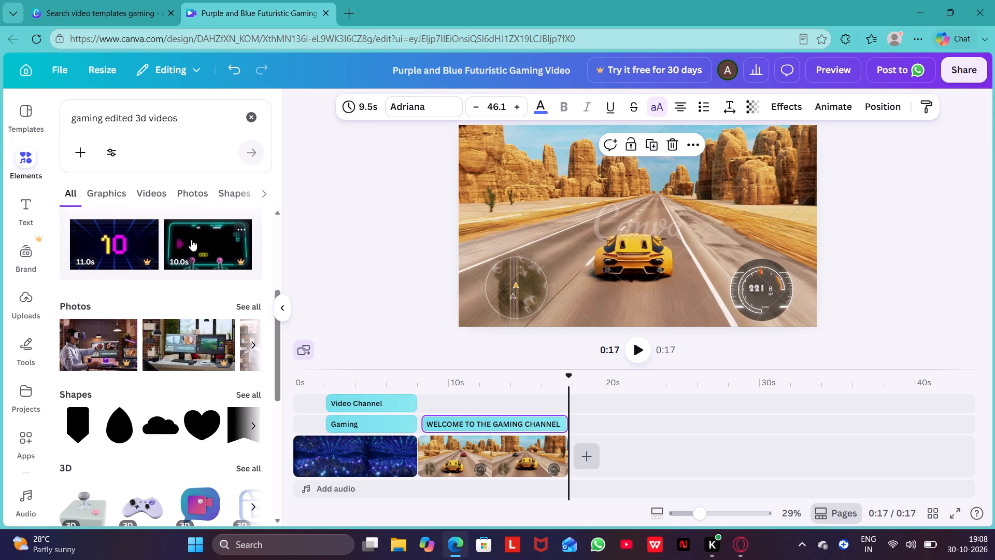
{"action": "scroll", "coordinate": [154, 315], "scroll_direction": "down", "scroll_amount": 2}
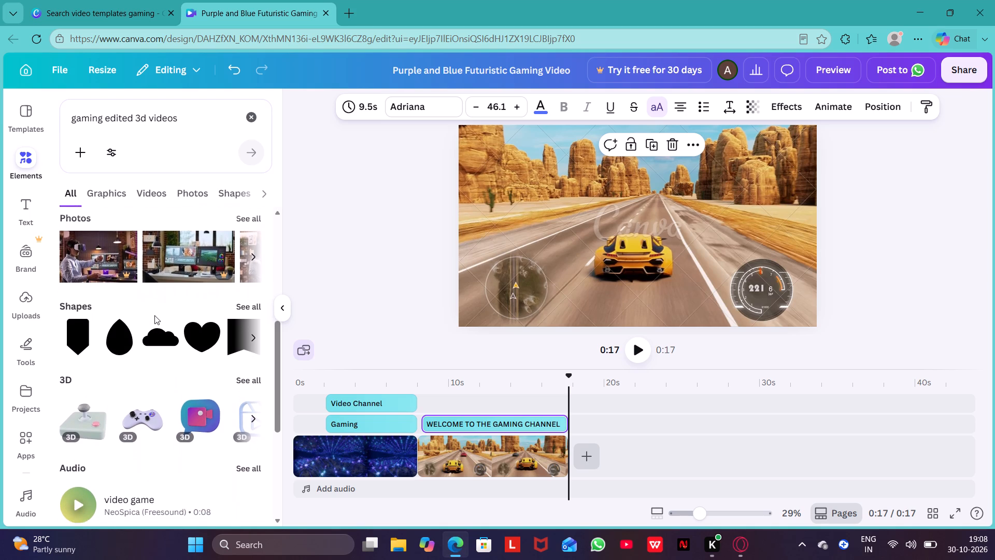
{"action": "left_click_drag", "start_coordinate": [138, 433], "coordinate": [208, 373]}
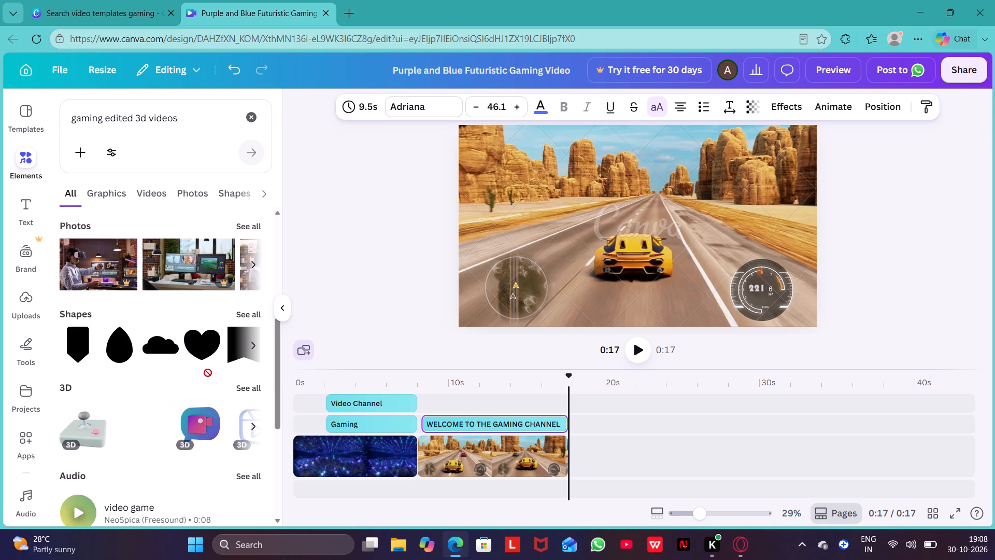
{"action": "left_click_drag", "start_coordinate": [208, 373], "coordinate": [519, 204]}
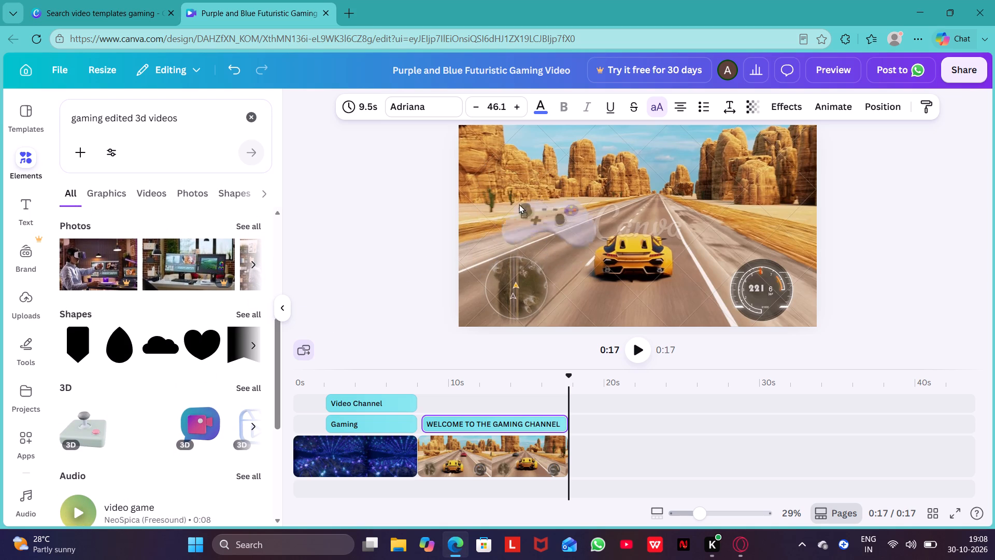
{"action": "left_click_drag", "start_coordinate": [519, 204], "coordinate": [590, 274]}
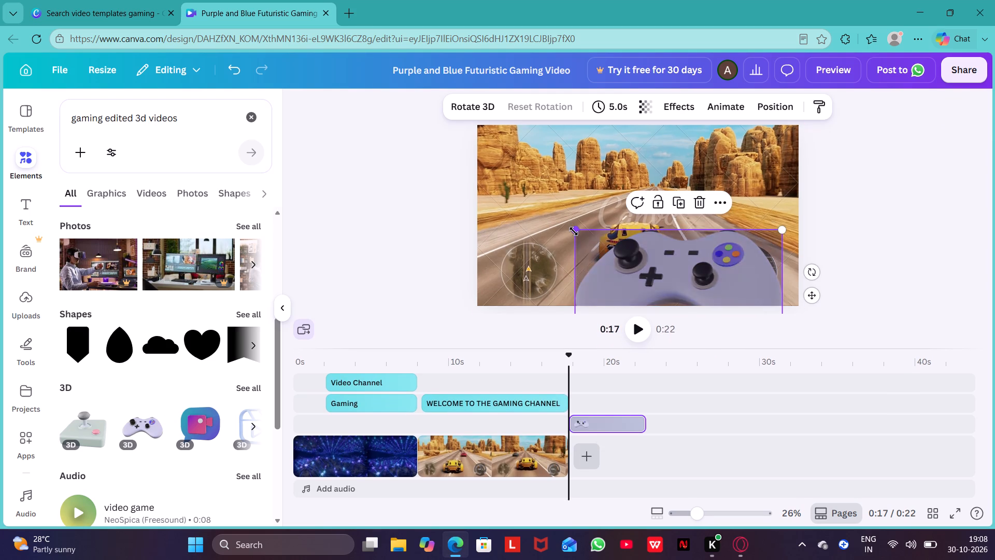
Shrink the game controller and place it on the road directly below the yellow car.
{"action": "left_click_drag", "start_coordinate": [574, 231], "coordinate": [644, 254]}
{"action": "left_click_drag", "start_coordinate": [665, 267], "coordinate": [592, 192]}
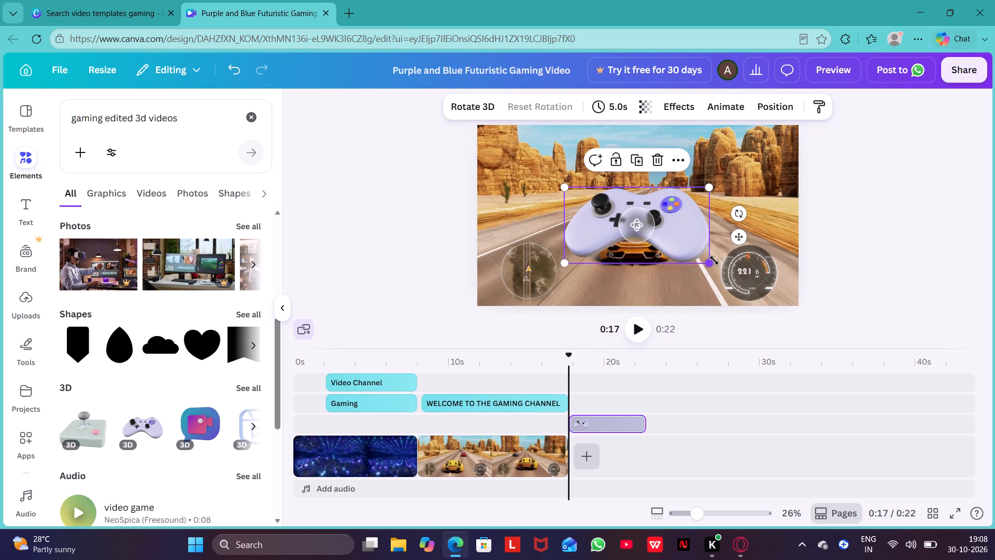
{"action": "left_click_drag", "start_coordinate": [714, 260], "coordinate": [660, 226]}
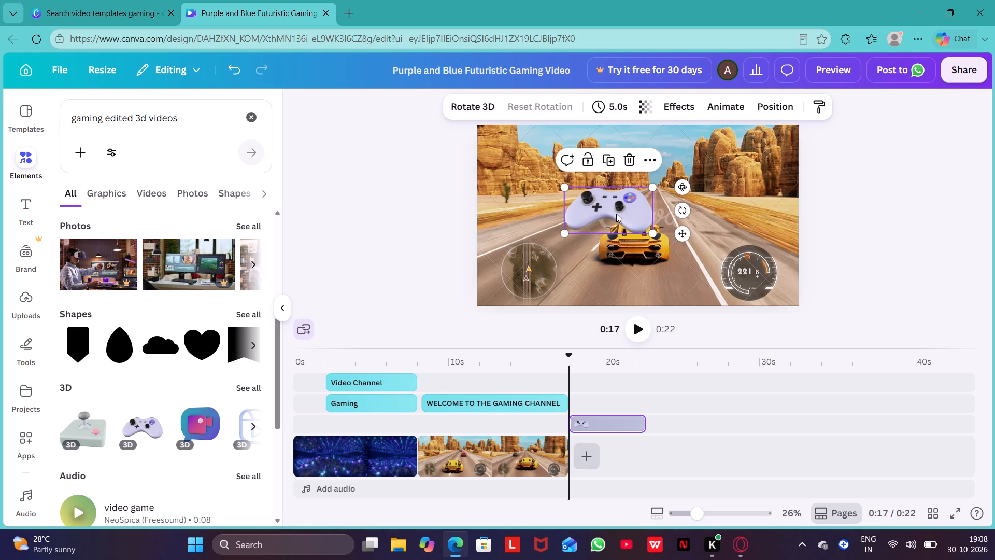
{"action": "left_click_drag", "start_coordinate": [604, 208], "coordinate": [632, 282]}
{"action": "left_click_drag", "start_coordinate": [680, 306], "coordinate": [669, 298]}
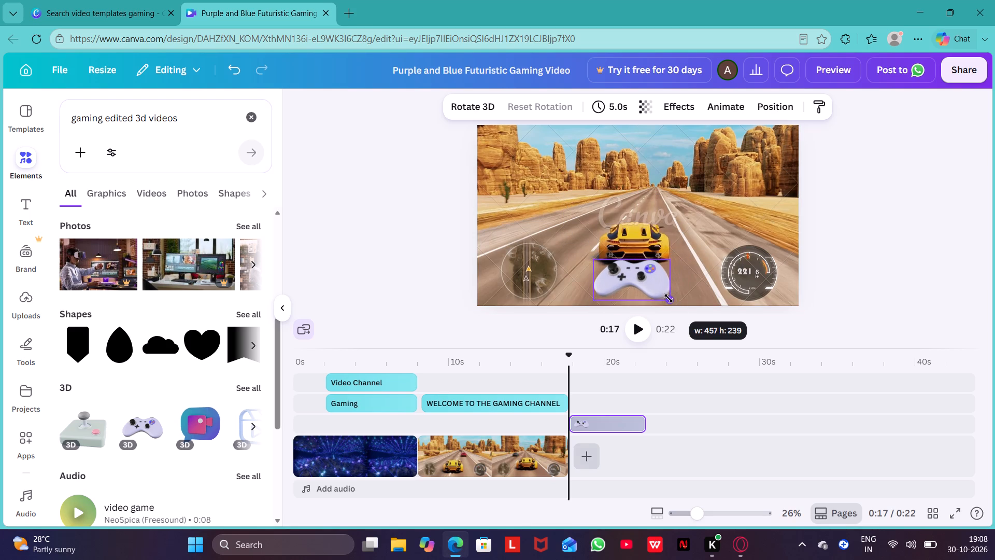
{"action": "left_click_drag", "start_coordinate": [669, 298], "coordinate": [662, 292]}
{"action": "left_click_drag", "start_coordinate": [623, 279], "coordinate": [629, 284]}
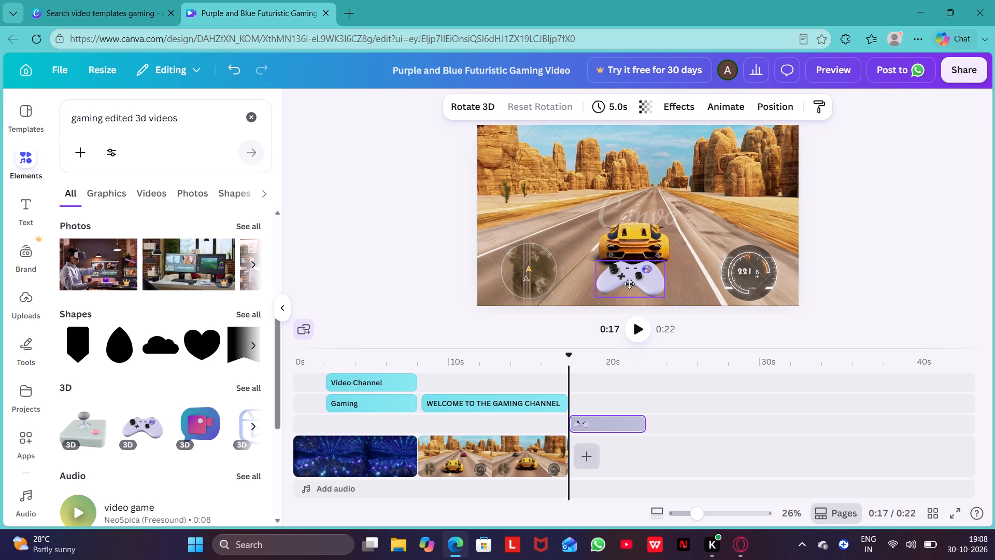
{"action": "left_click_drag", "start_coordinate": [629, 284], "coordinate": [630, 284]}
{"action": "left_click", "coordinate": [356, 186]}
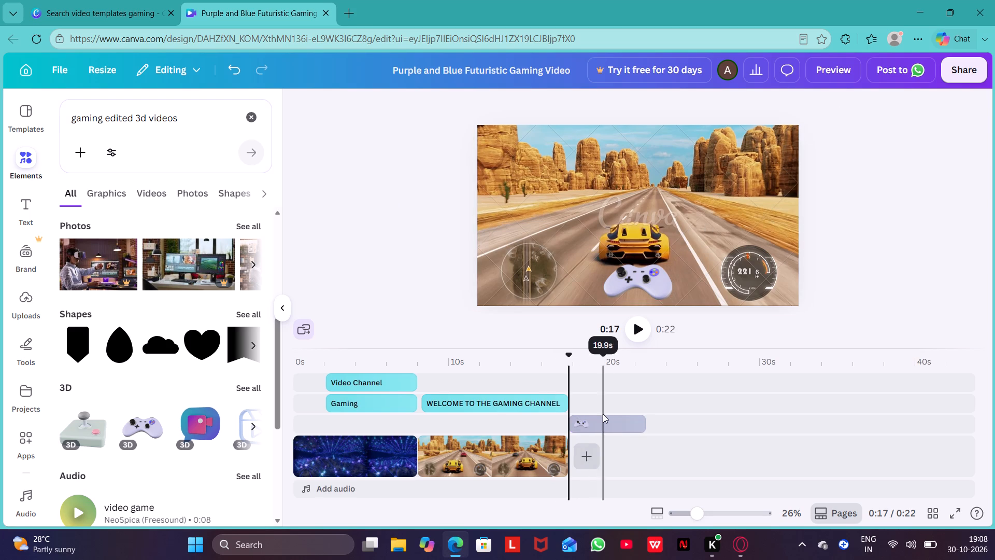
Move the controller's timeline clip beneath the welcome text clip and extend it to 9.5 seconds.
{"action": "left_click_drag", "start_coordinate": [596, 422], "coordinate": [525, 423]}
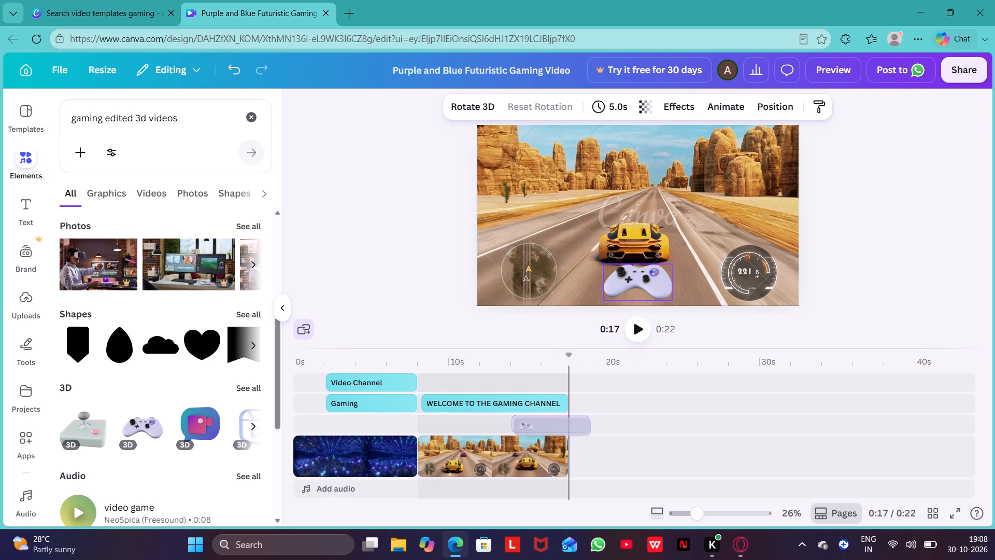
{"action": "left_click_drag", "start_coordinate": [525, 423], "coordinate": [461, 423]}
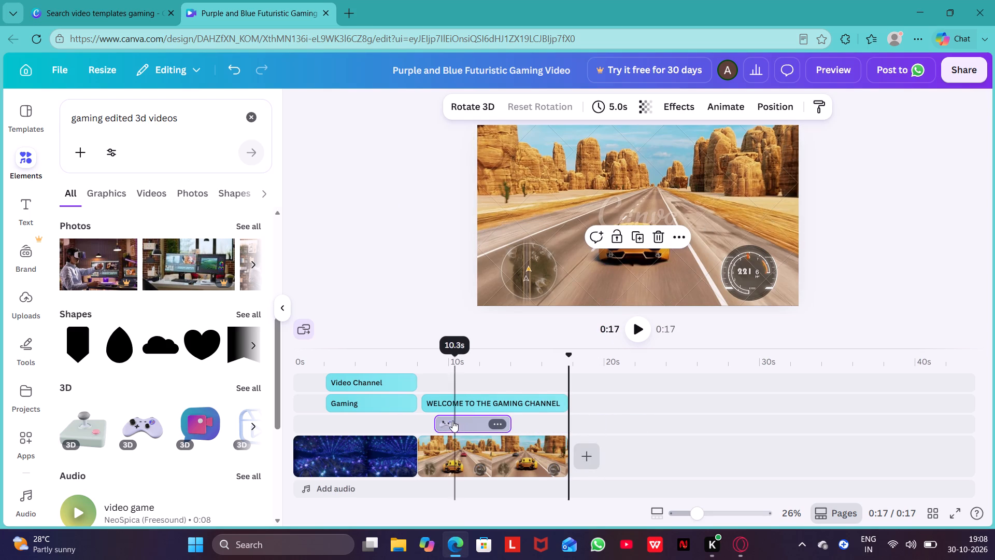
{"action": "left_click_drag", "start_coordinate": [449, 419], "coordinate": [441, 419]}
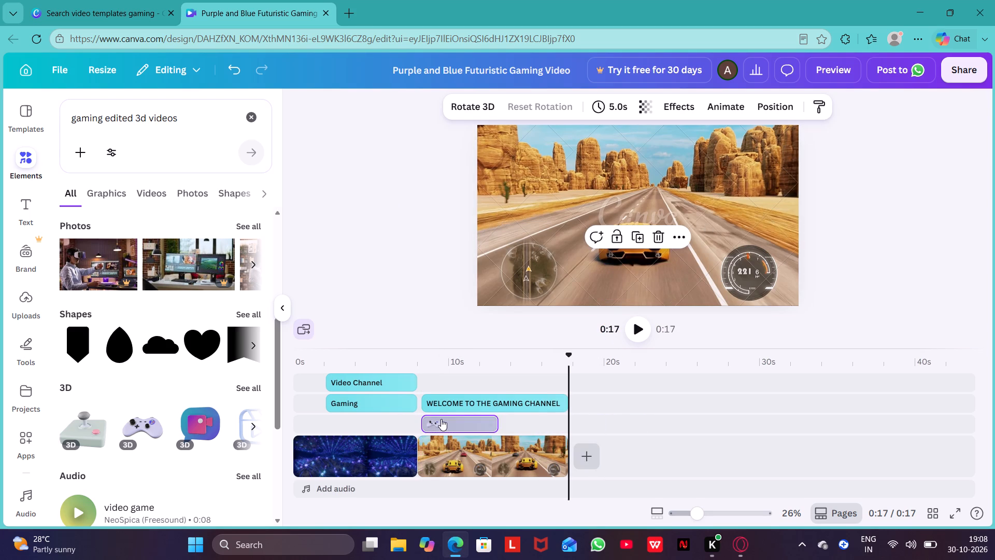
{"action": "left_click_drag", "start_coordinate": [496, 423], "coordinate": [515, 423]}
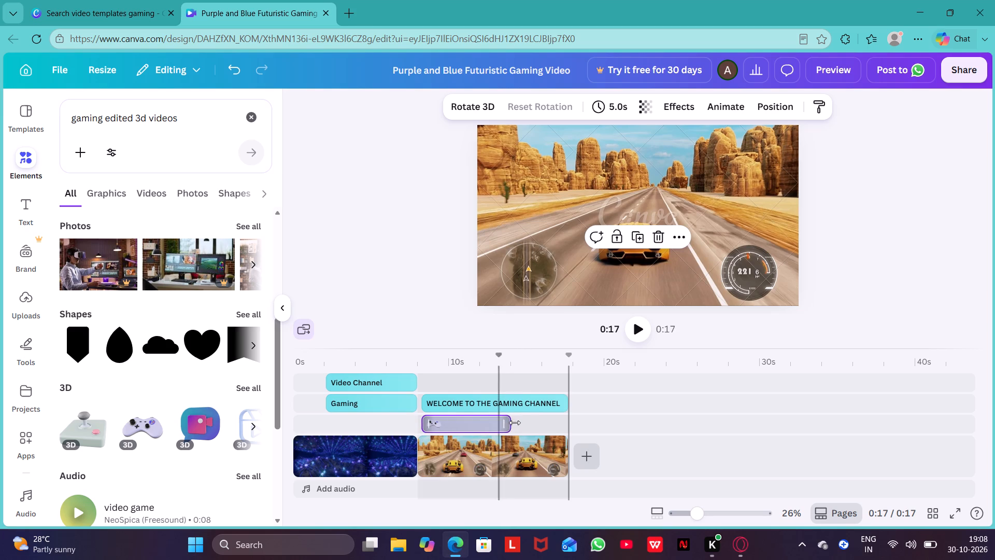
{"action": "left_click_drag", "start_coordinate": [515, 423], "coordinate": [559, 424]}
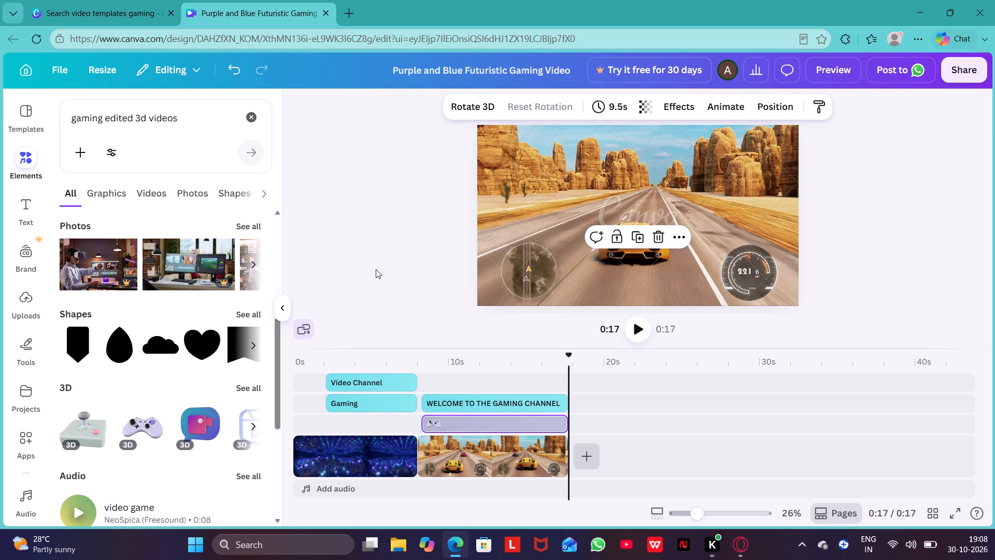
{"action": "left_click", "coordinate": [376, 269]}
Move the controller's timeline clip to start at the end of the racing footage and shorten it to 4.7 seconds.
{"action": "left_click_drag", "start_coordinate": [457, 423], "coordinate": [605, 417]}
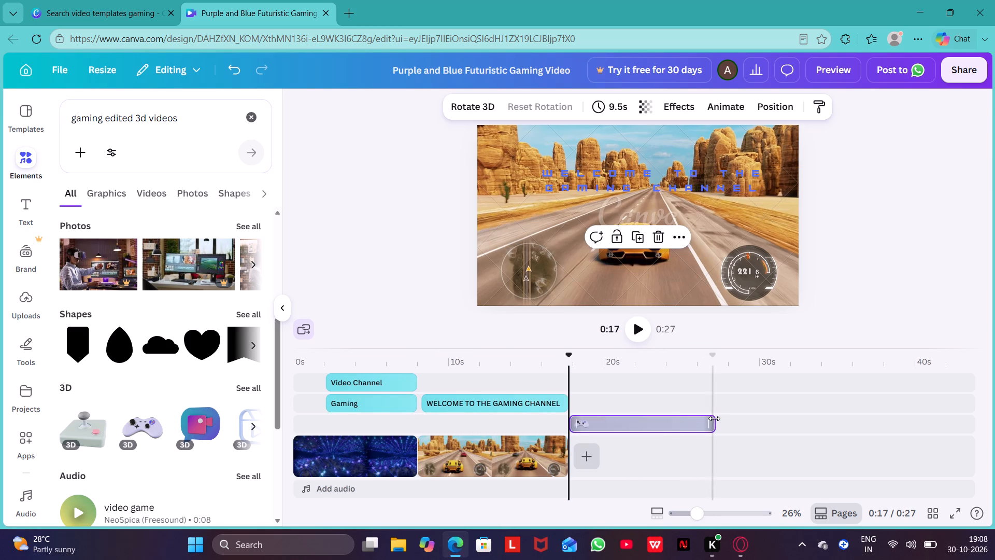
{"action": "left_click_drag", "start_coordinate": [715, 421], "coordinate": [641, 427]}
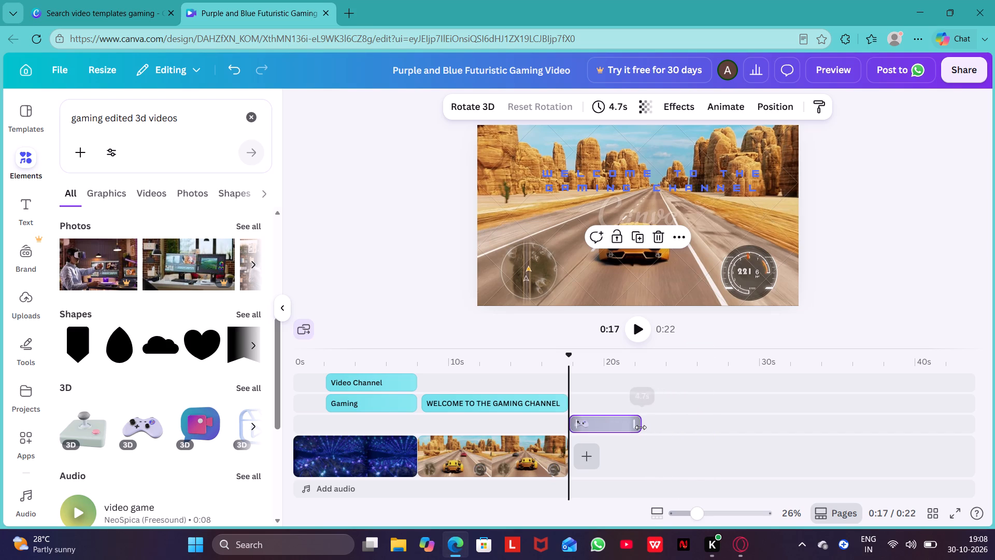
Delete the 3D game controller clip at the end of the timeline.
{"action": "key", "text": "Delete"}
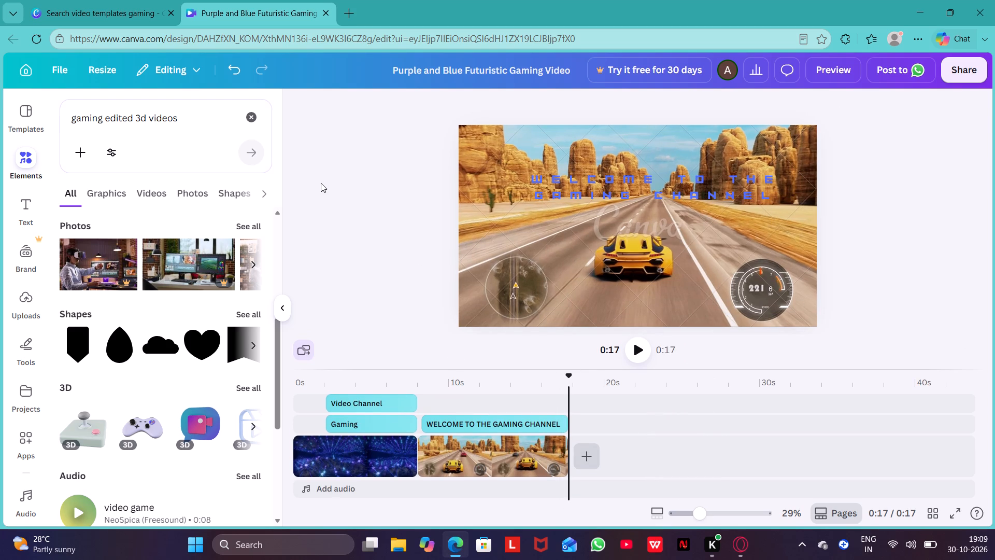
Add the 30-second neon sunset grid video from the "gaming edited 3d videos" video results to the timeline directly after the racing footage.
{"action": "scroll", "coordinate": [190, 266], "scroll_direction": "up", "scroll_amount": 3}
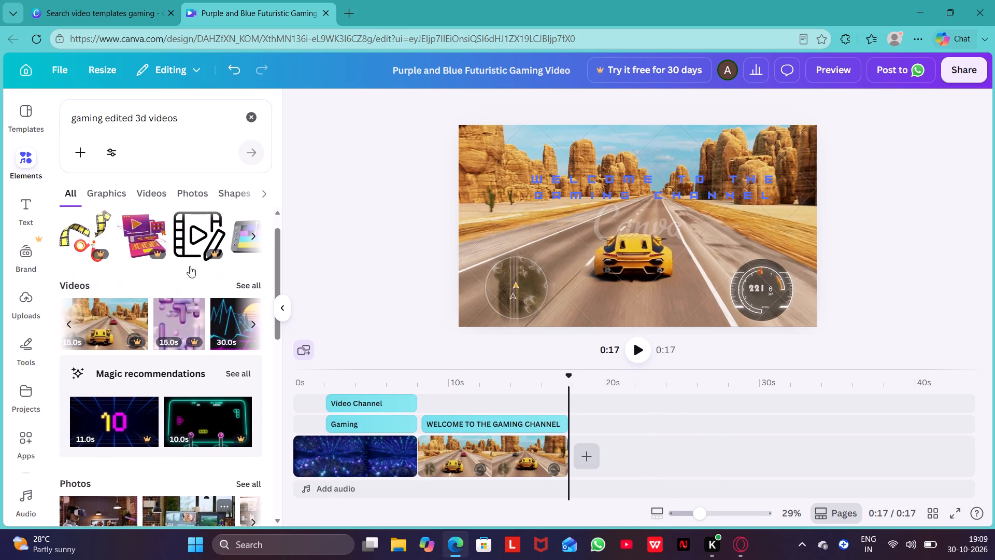
{"action": "scroll", "coordinate": [177, 289], "scroll_direction": "up", "scroll_amount": 1}
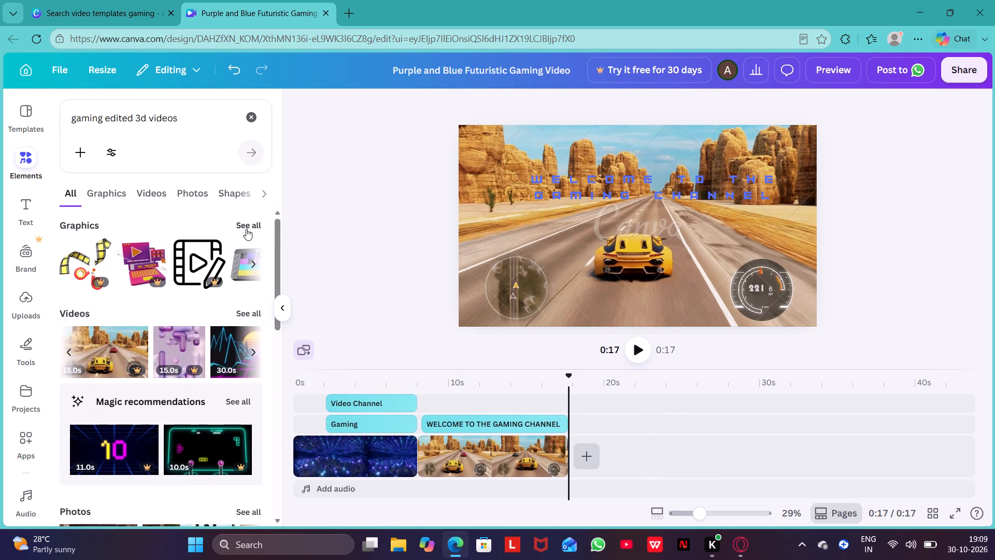
{"action": "left_click", "coordinate": [243, 312]}
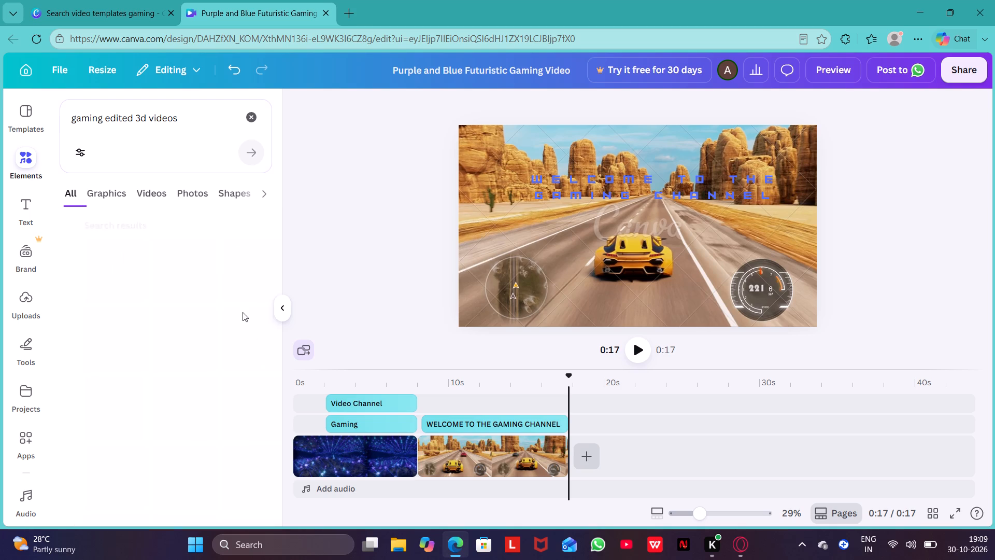
{"action": "scroll", "coordinate": [216, 321], "scroll_direction": "down", "scroll_amount": 1}
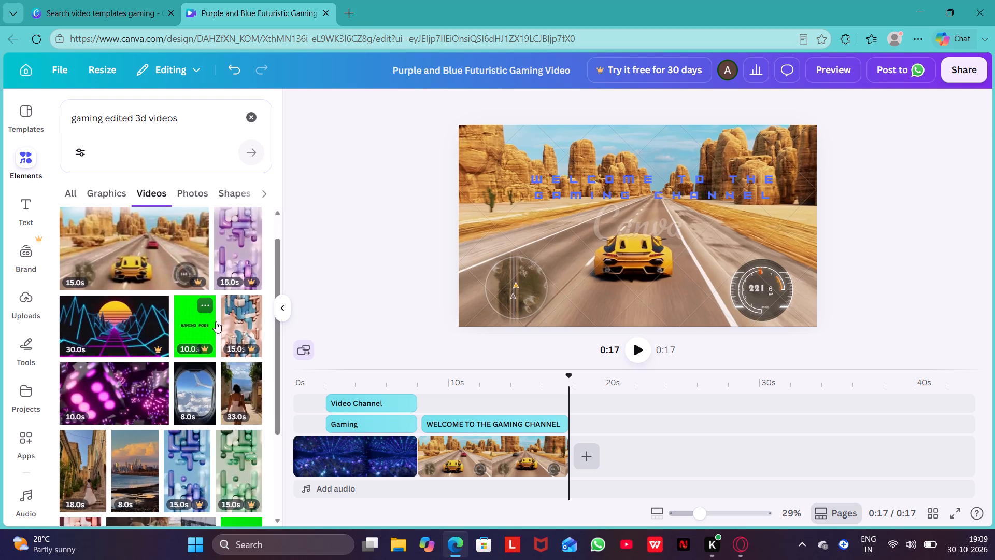
{"action": "scroll", "coordinate": [216, 321], "scroll_direction": "down", "scroll_amount": 1}
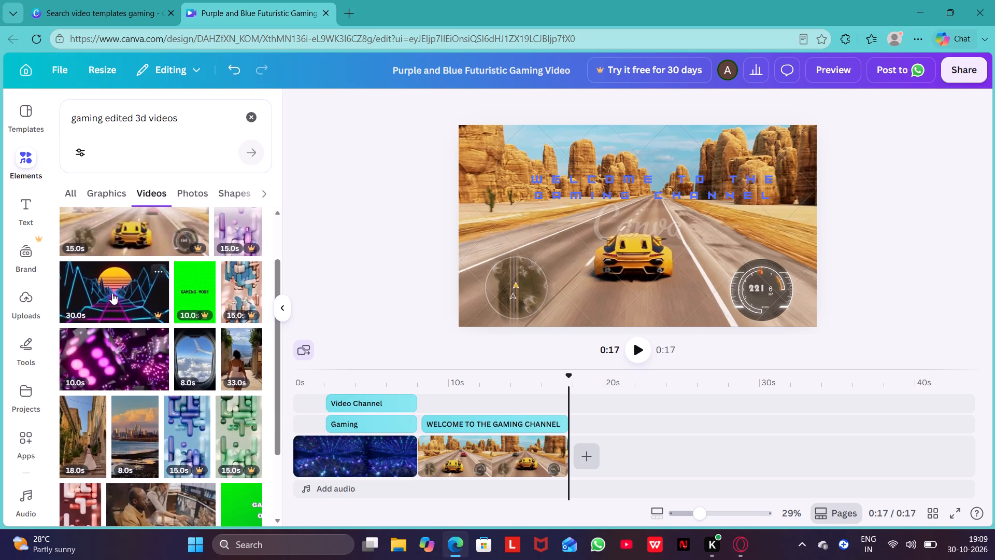
{"action": "left_click_drag", "start_coordinate": [112, 293], "coordinate": [575, 440]}
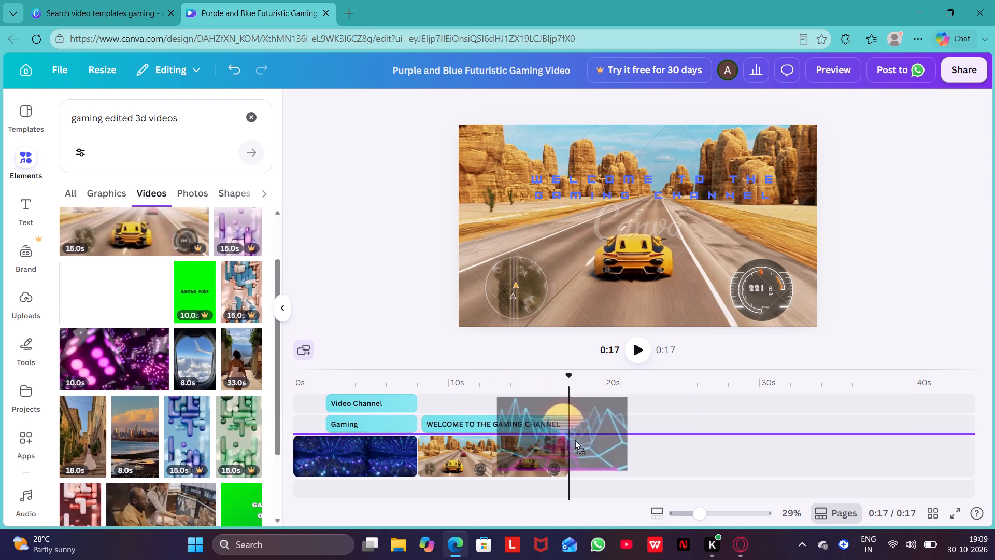
{"action": "left_click_drag", "start_coordinate": [575, 440], "coordinate": [636, 447]}
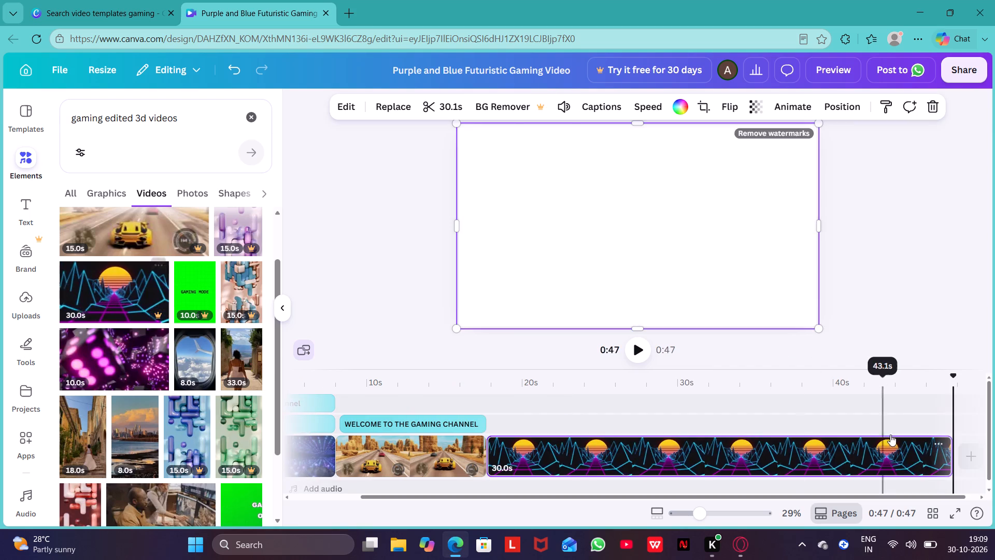
Shorten the neon sunset grid clip on the timeline to 9.9 seconds.
{"action": "scroll", "coordinate": [866, 458], "scroll_direction": "left", "scroll_amount": 2}
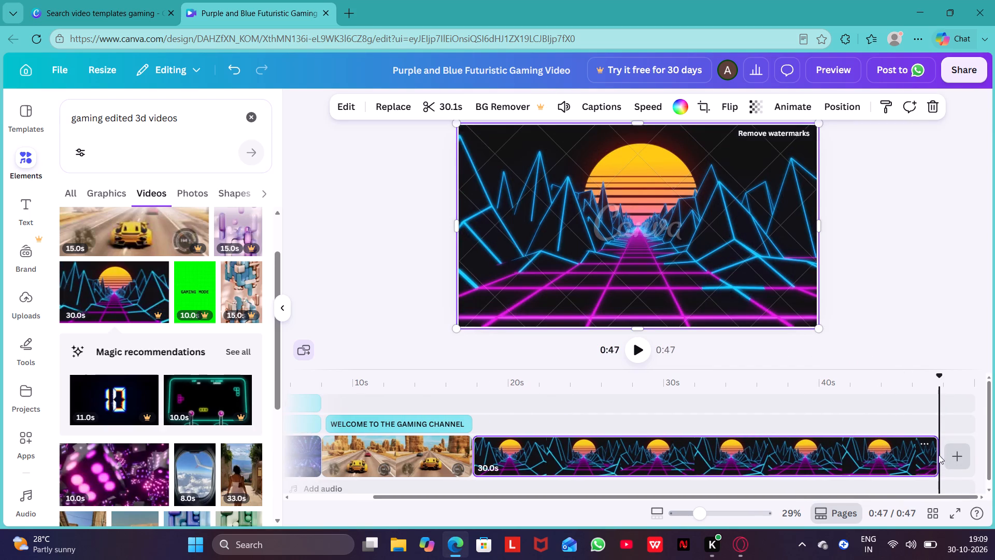
{"action": "left_click_drag", "start_coordinate": [933, 455], "coordinate": [795, 463]}
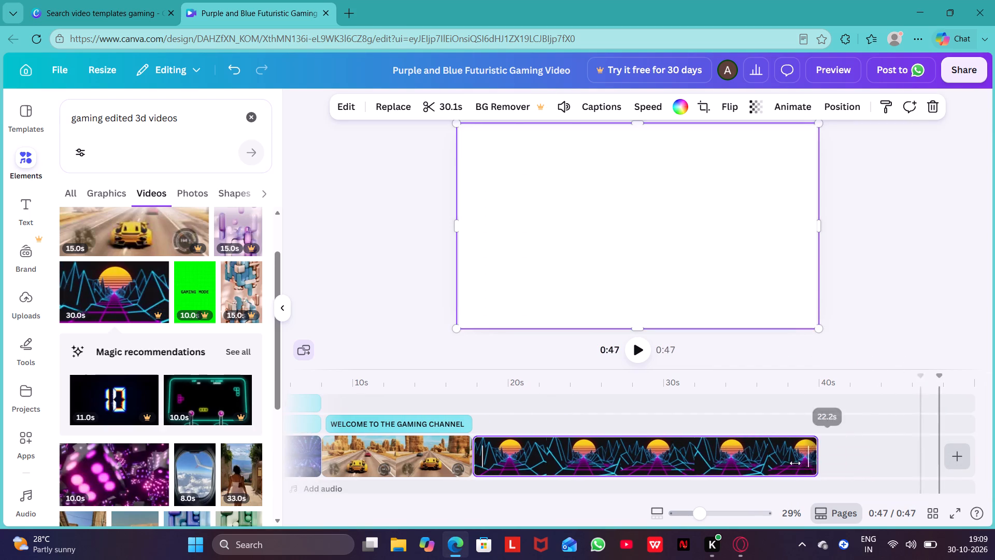
{"action": "left_click_drag", "start_coordinate": [795, 463], "coordinate": [621, 457]}
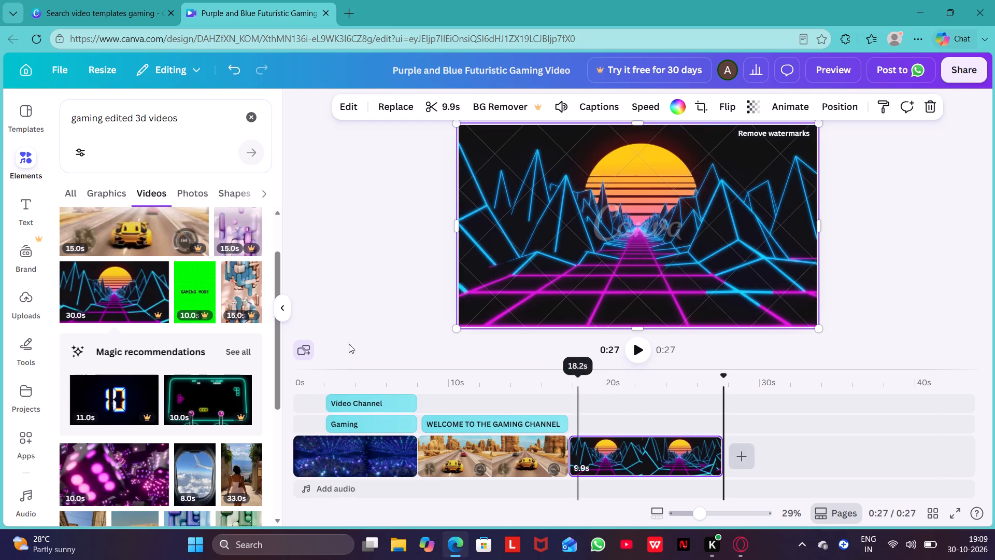
Add a new text box reading "ENJOY" in place of the default paragraph text.
{"action": "left_click", "coordinate": [22, 191]}
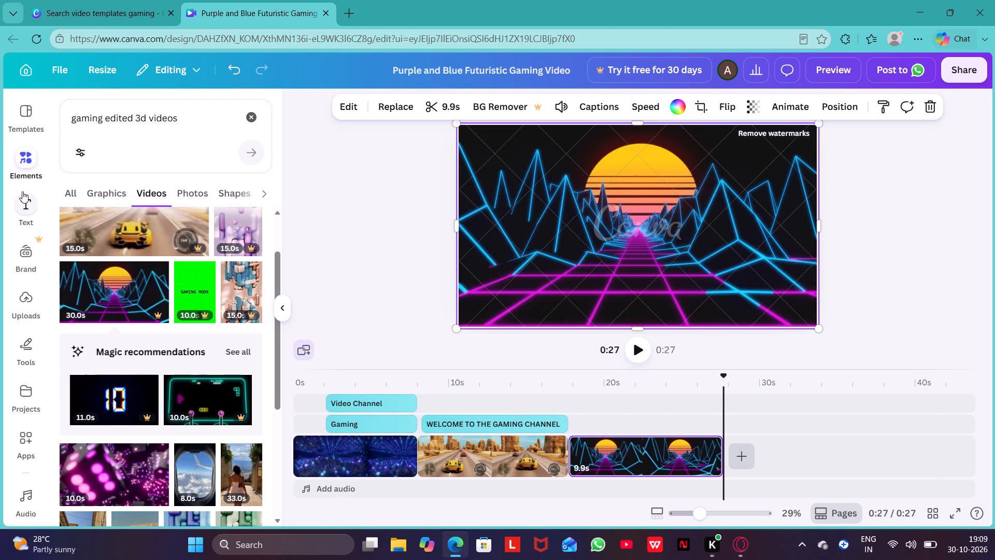
{"action": "left_click", "coordinate": [193, 154]}
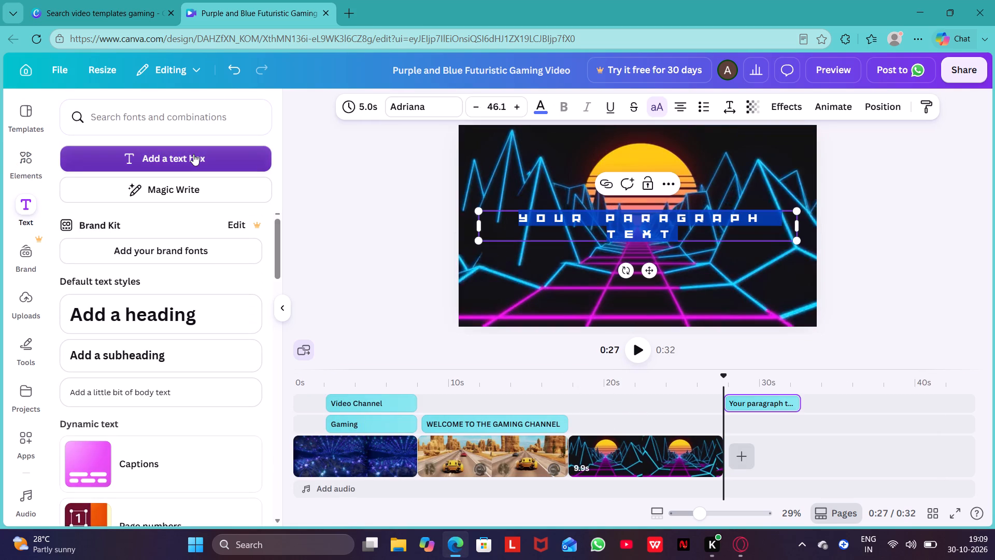
{"action": "left_click", "coordinate": [686, 232]}
{"action": "key", "text": "BackSpace"}
{"action": "key", "text": "BackSpace"}
{"action": "key", "text": "BackSpace"}
{"action": "key", "text": "BackSpace"}
{"action": "key", "text": "BackSpace"}
{"action": "key", "text": "BackSpace"}
{"action": "key", "text": "BackSpace"}
{"action": "key", "text": "BackSpace"}
{"action": "key", "text": "BackSpace"}
{"action": "key", "text": "BackSpace"}
{"action": "key", "text": "BackSpace"}
{"action": "key", "text": "BackSpace"}
{"action": "key", "text": "BackSpace"}
{"action": "key", "text": "BackSpace"}
{"action": "key", "text": "BackSpace"}
{"action": "key", "text": "BackSpace"}
{"action": "key", "text": "BackSpace"}
{"action": "key", "text": "BackSpace"}
{"action": "key", "text": "BackSpace"}
{"action": "key", "text": "BackSpace"}
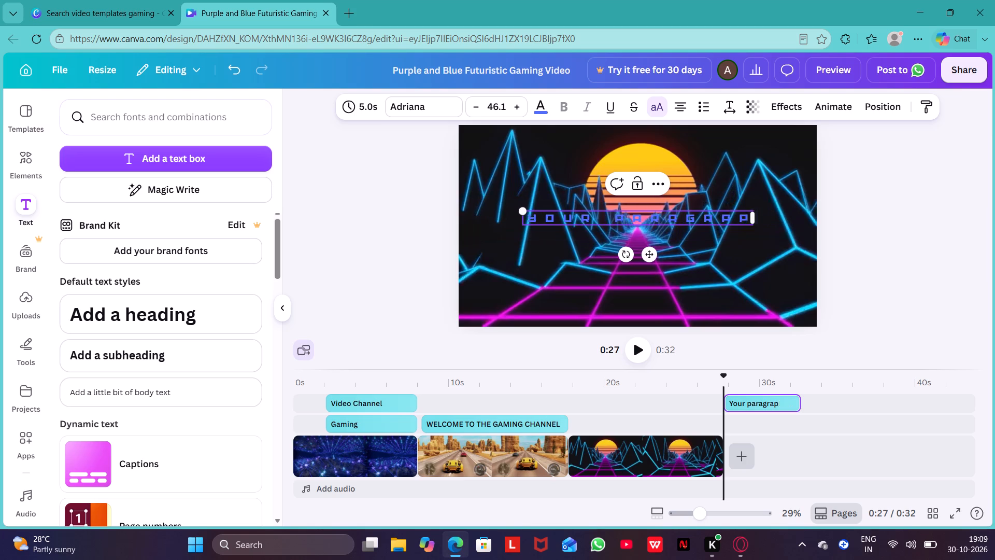
{"action": "type", "text": "ENJOY"}
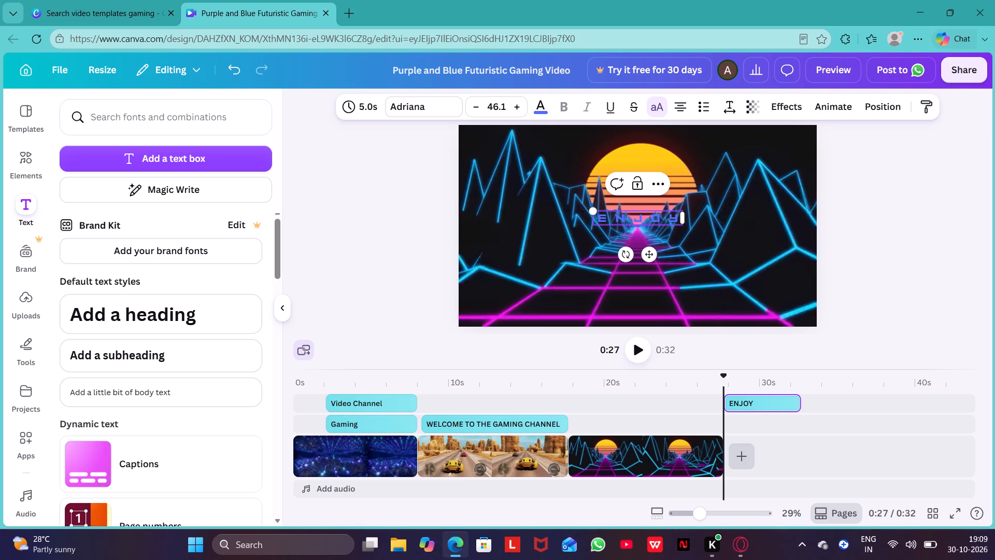
{"action": "left_click", "coordinate": [411, 230]}
Move the "ENJOY" text up onto the yellow sun in the neon scene.
{"action": "left_click_drag", "start_coordinate": [623, 222], "coordinate": [623, 222]}
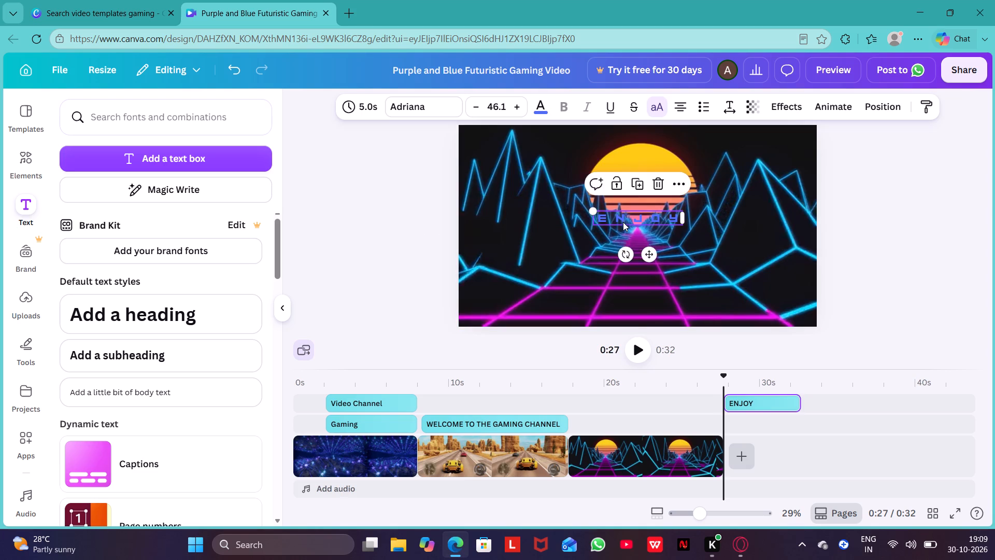
{"action": "left_click_drag", "start_coordinate": [623, 222], "coordinate": [629, 169]}
{"action": "left_click", "coordinate": [302, 216]}
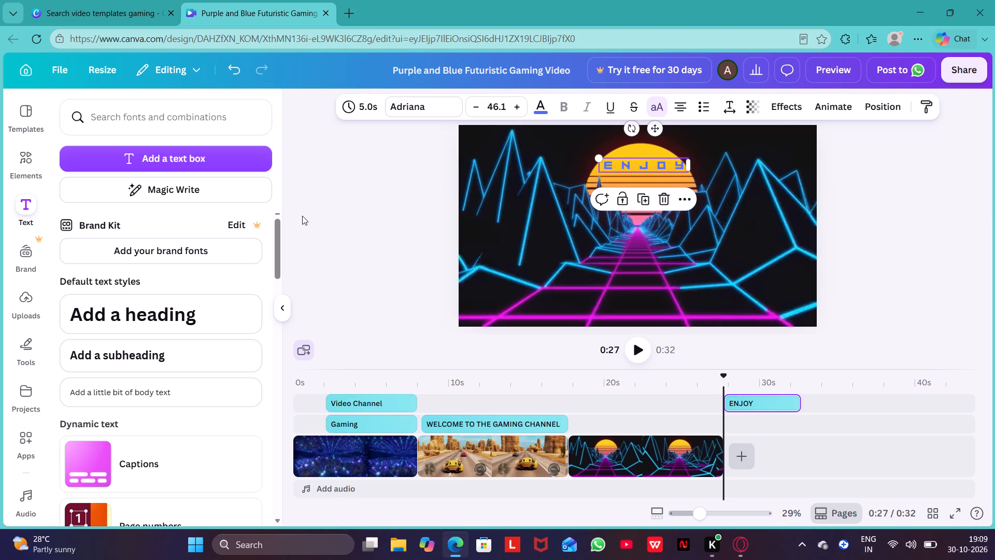
Move the "ENJOY" text clip above the neon sunset clip and extend it to 9.9 seconds, spanning that clip's full length.
{"action": "left_click_drag", "start_coordinate": [770, 398], "coordinate": [627, 421]}
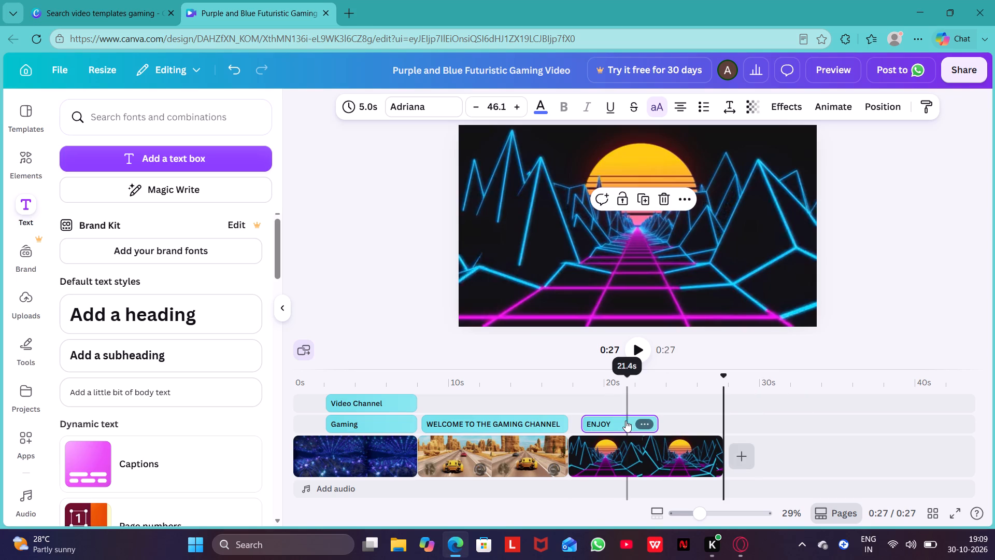
{"action": "left_click_drag", "start_coordinate": [585, 422], "coordinate": [575, 422]}
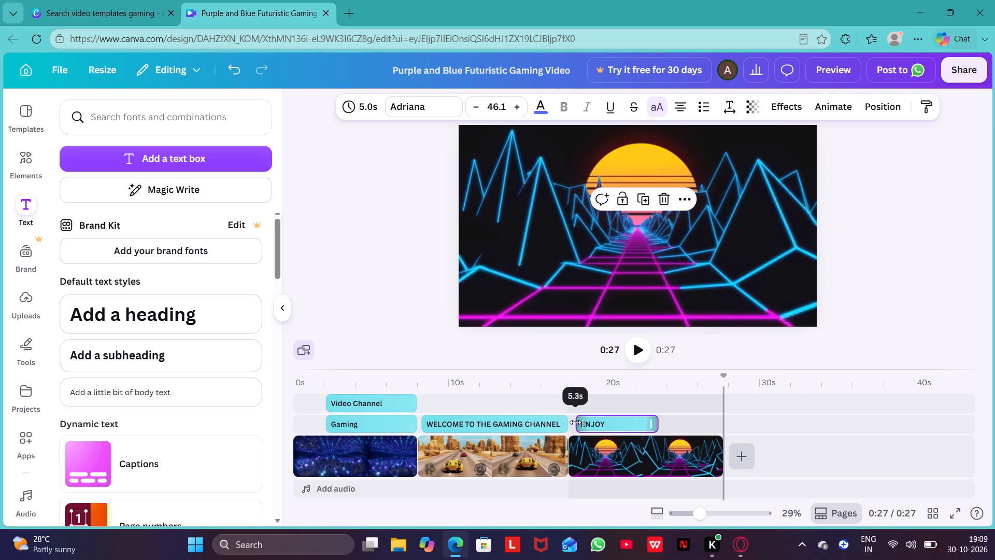
{"action": "left_click_drag", "start_coordinate": [575, 422], "coordinate": [576, 422]}
{"action": "left_click_drag", "start_coordinate": [658, 419], "coordinate": [699, 419]}
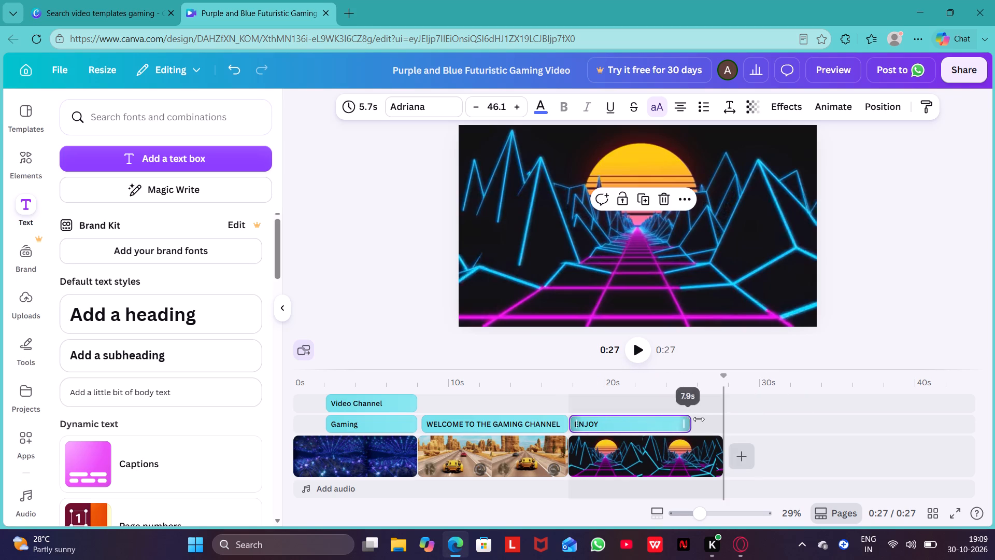
{"action": "left_click_drag", "start_coordinate": [699, 419], "coordinate": [718, 421]}
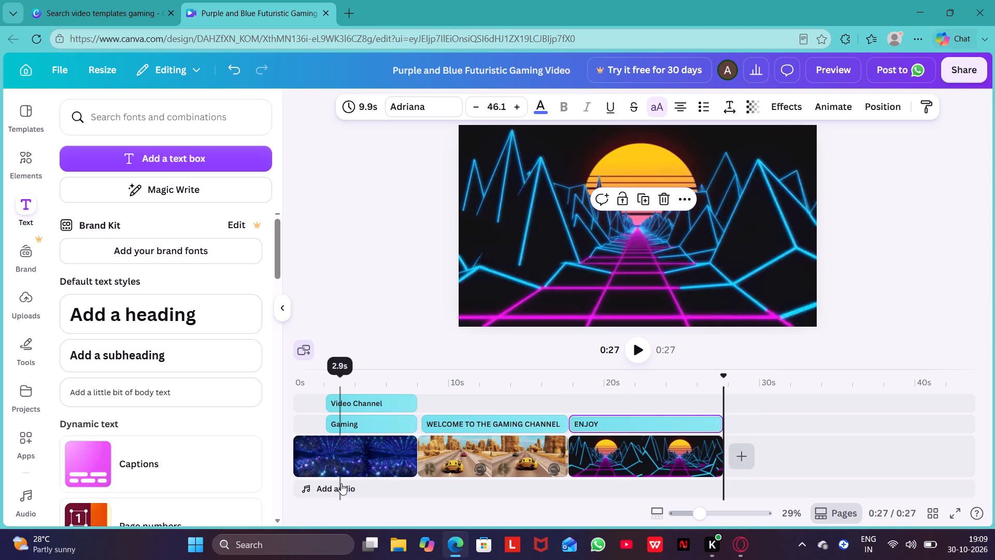
Search the audio library for "gaming audio".
{"action": "left_click", "coordinate": [341, 483]}
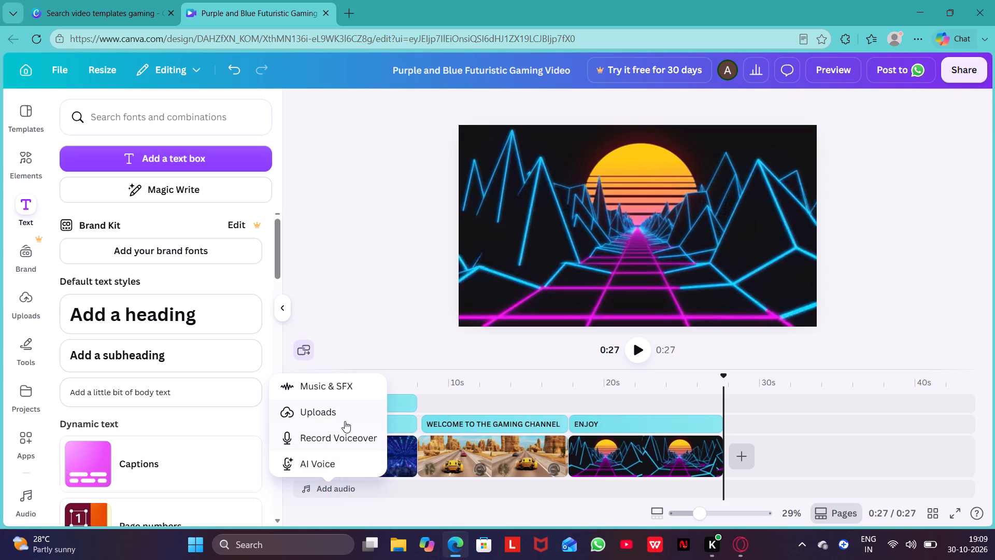
{"action": "left_click", "coordinate": [17, 498]}
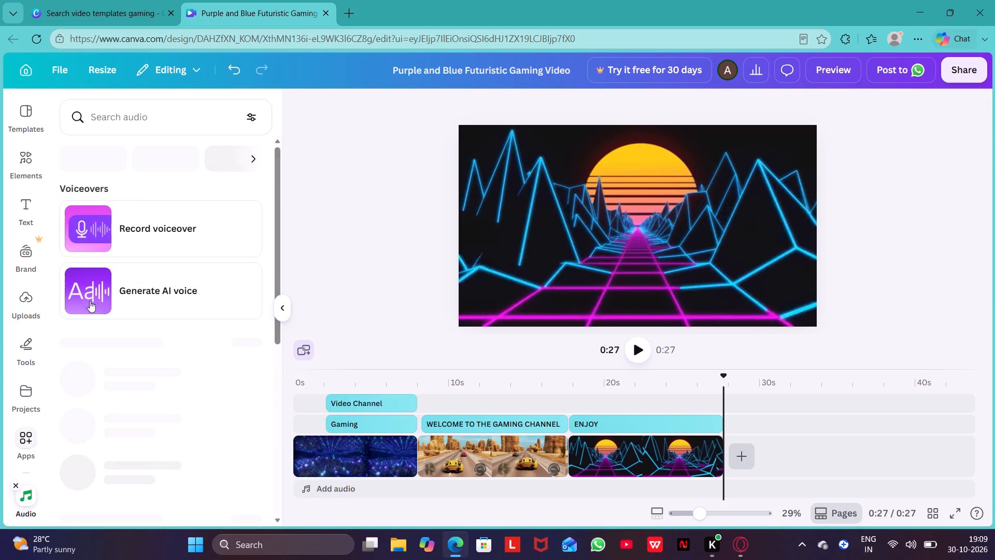
{"action": "left_click", "coordinate": [170, 109]}
{"action": "type", "text": "gaming audio"}
{"action": "key", "text": "Return"}
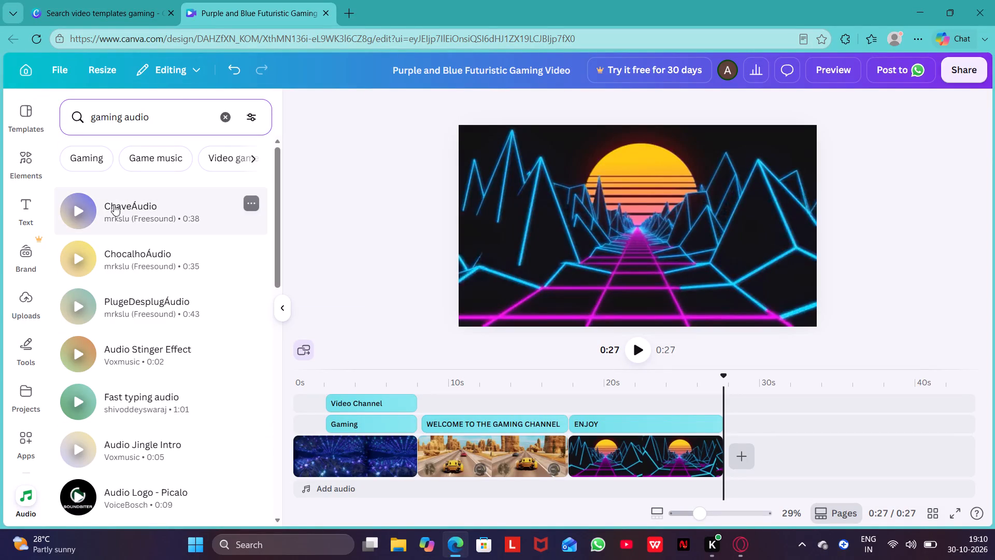
Preview the ChaveÁudio, ChocalhoÁudio and PlugeDesplugÁudio tracks and look through the rest of the audio results for suitable background music.
{"action": "left_click", "coordinate": [82, 204]}
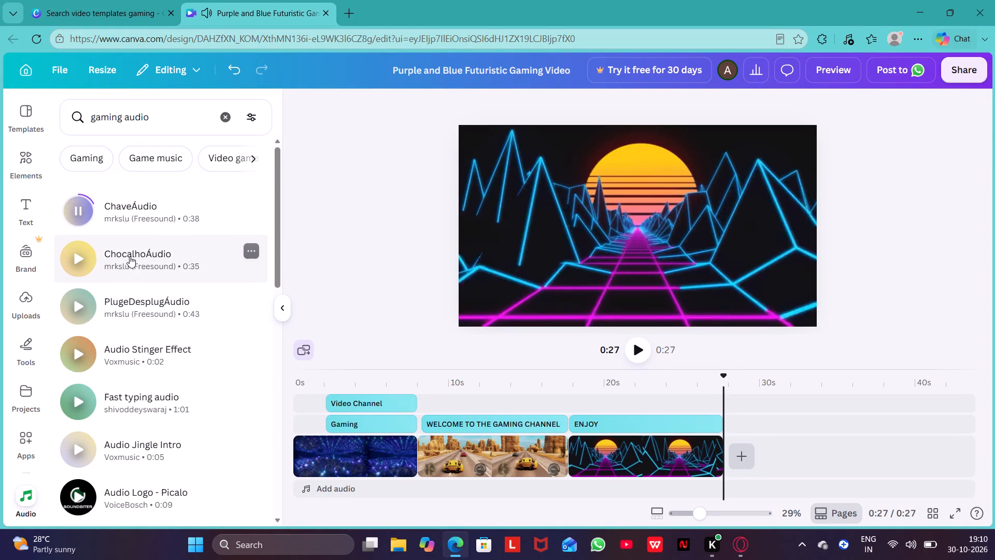
{"action": "left_click", "coordinate": [77, 262]}
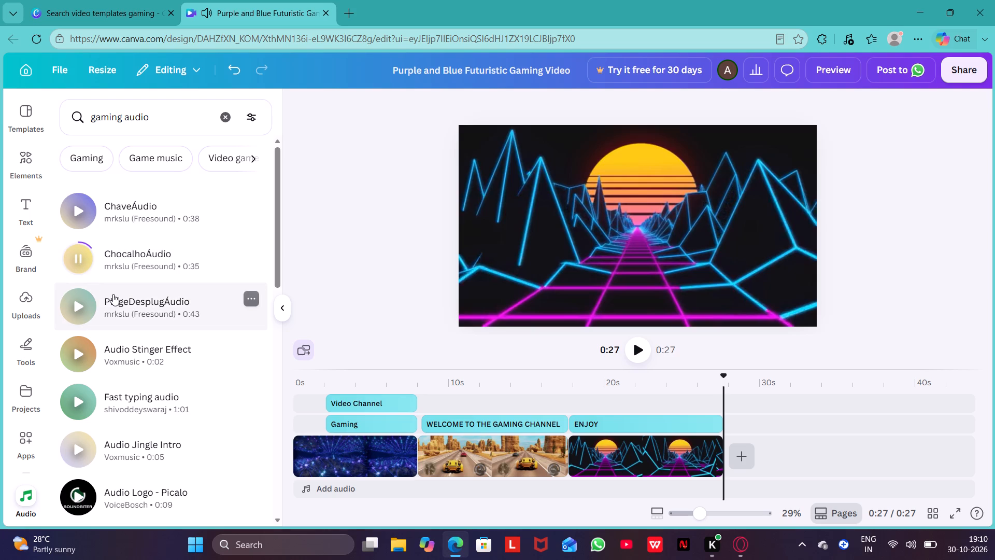
{"action": "left_click", "coordinate": [72, 299]}
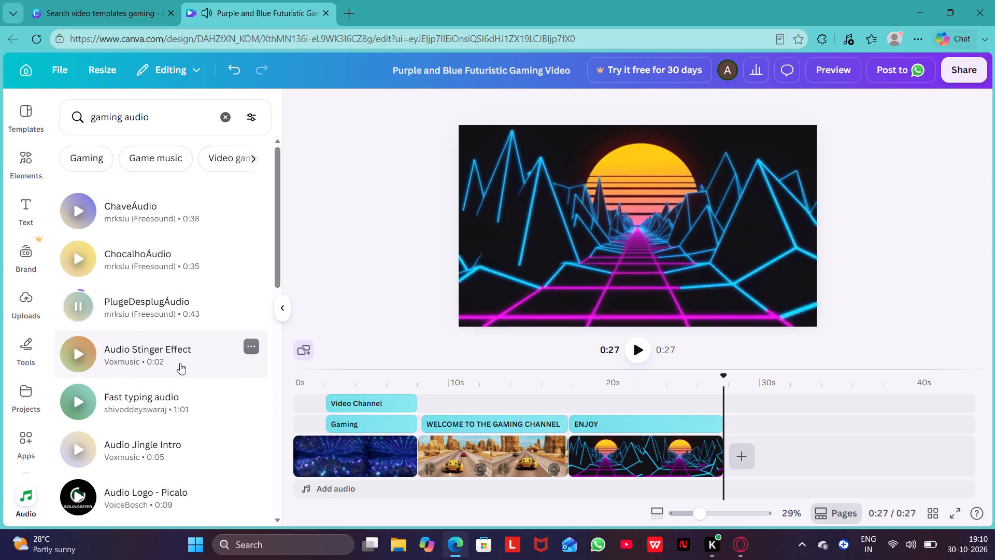
{"action": "scroll", "coordinate": [179, 364], "scroll_direction": "down", "scroll_amount": 5}
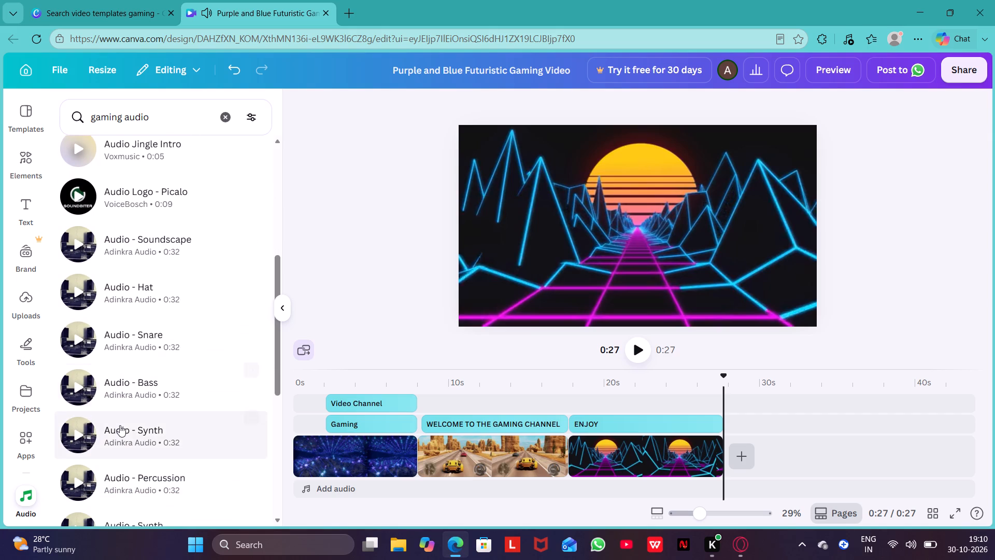
{"action": "scroll", "coordinate": [120, 425], "scroll_direction": "down", "scroll_amount": 9}
{"action": "scroll", "coordinate": [120, 425], "scroll_direction": "up", "scroll_amount": 1}
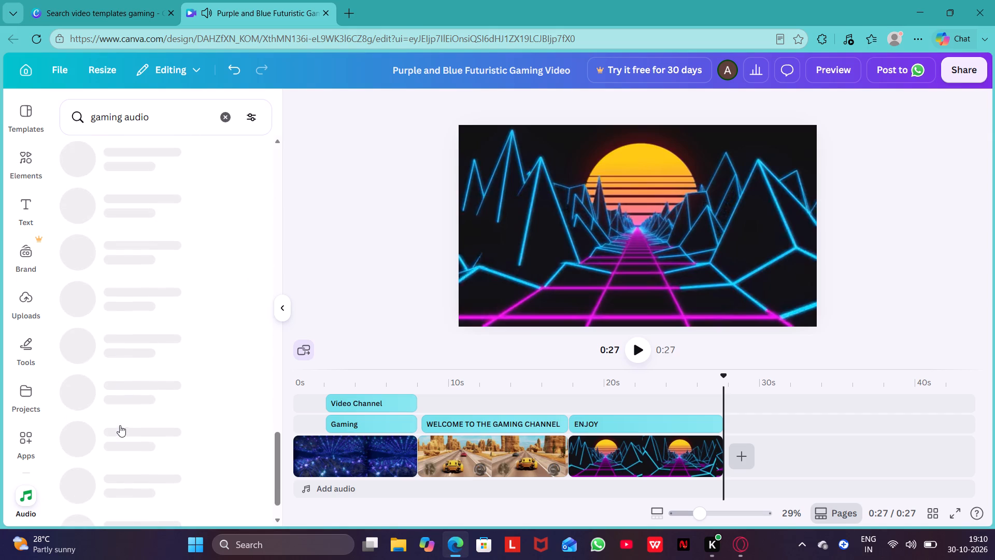
{"action": "scroll", "coordinate": [120, 425], "scroll_direction": "up", "scroll_amount": 10}
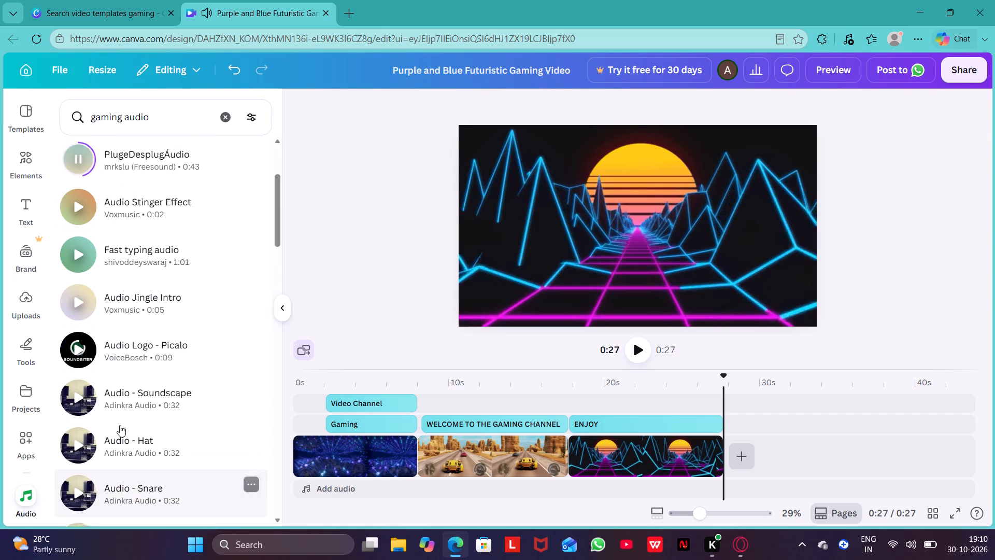
{"action": "scroll", "coordinate": [120, 400], "scroll_direction": "up", "scroll_amount": 3}
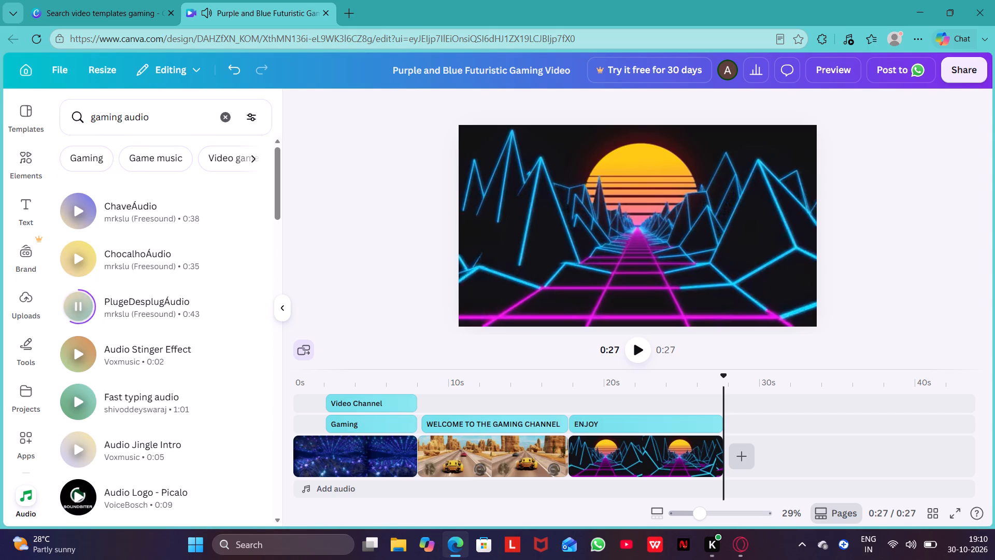
Change the audio search to "gaming songs".
{"action": "left_click", "coordinate": [154, 117]}
{"action": "key", "text": "BackSpace"}
{"action": "key", "text": "BackSpace"}
{"action": "key", "text": "BackSpace"}
{"action": "key", "text": "BackSpace"}
{"action": "key", "text": "BackSpace"}
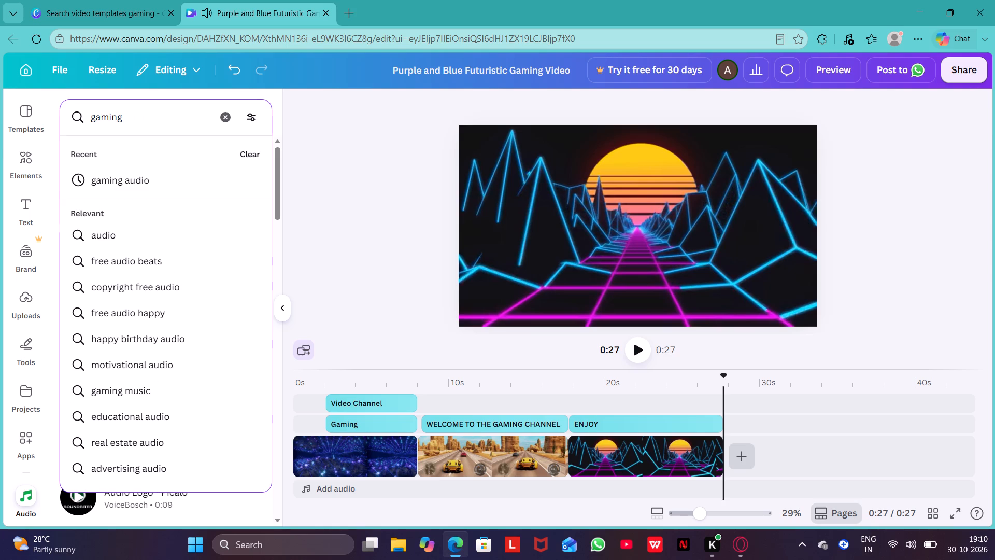
{"action": "type", "text": "songs"}
{"action": "key", "text": "Return"}
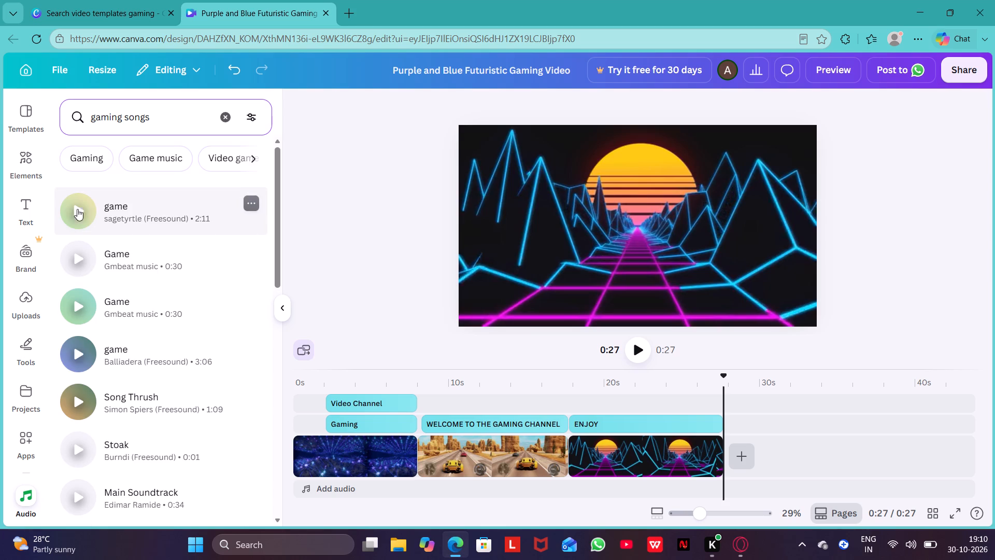
Preview the sagetyrtle "game" track and the first Gmbeat music "Game" track from the audio results.
{"action": "left_click", "coordinate": [73, 210]}
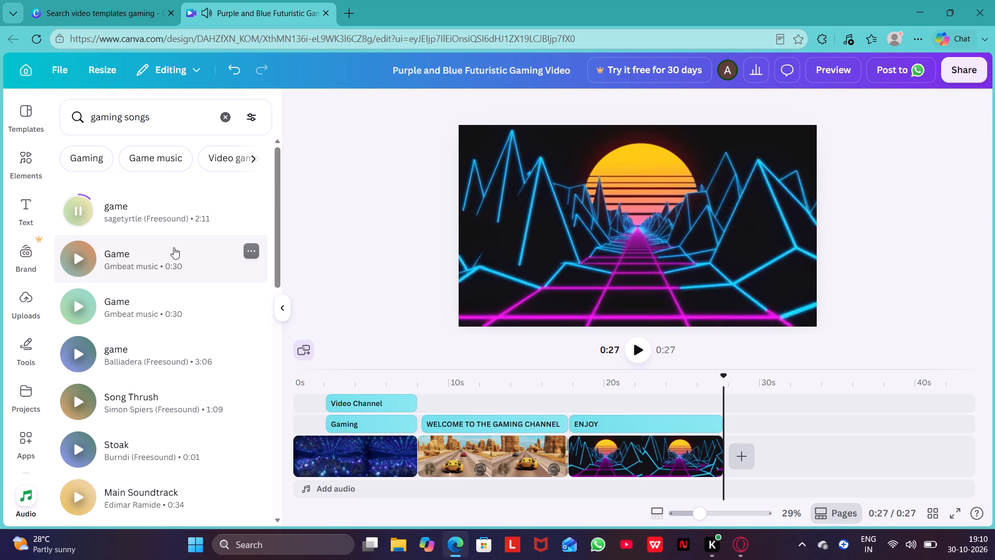
{"action": "left_click", "coordinate": [80, 256]}
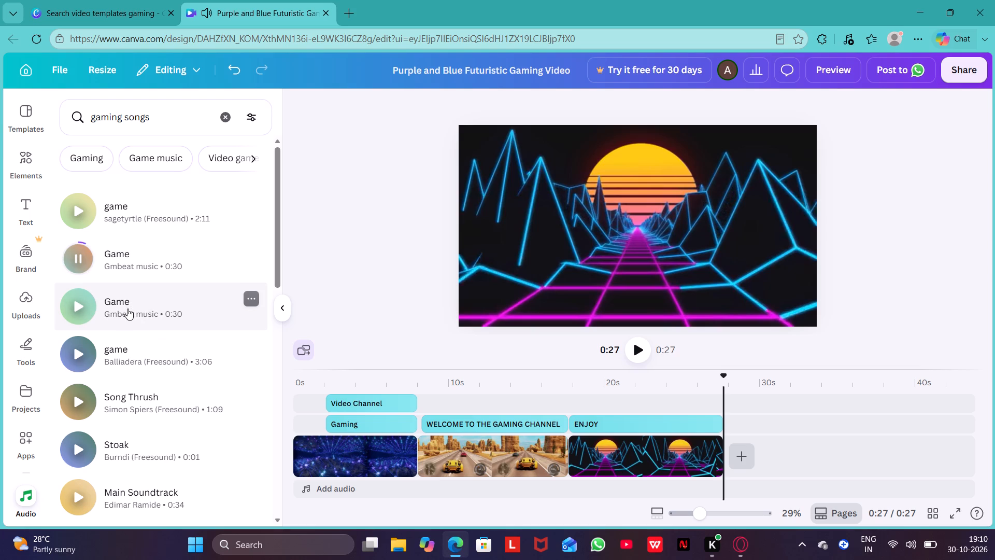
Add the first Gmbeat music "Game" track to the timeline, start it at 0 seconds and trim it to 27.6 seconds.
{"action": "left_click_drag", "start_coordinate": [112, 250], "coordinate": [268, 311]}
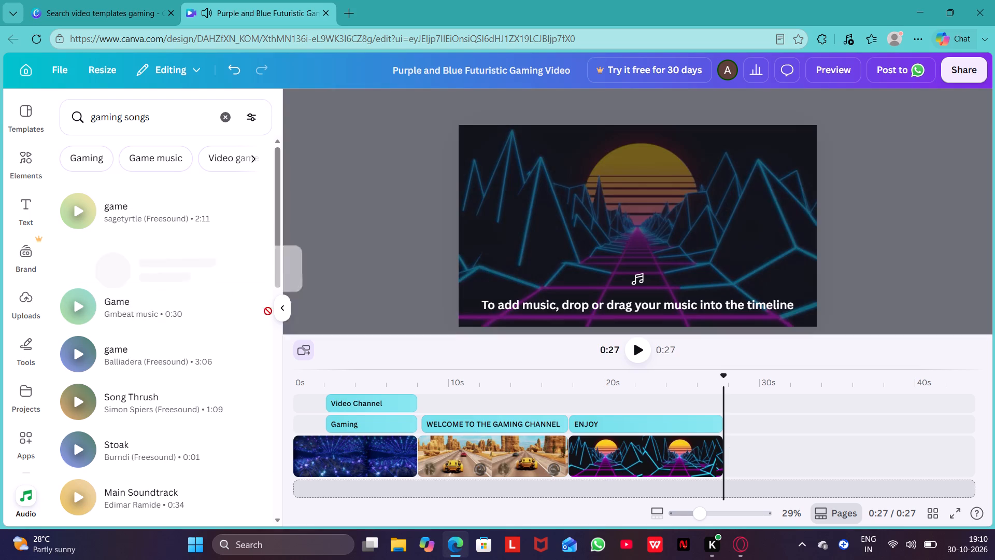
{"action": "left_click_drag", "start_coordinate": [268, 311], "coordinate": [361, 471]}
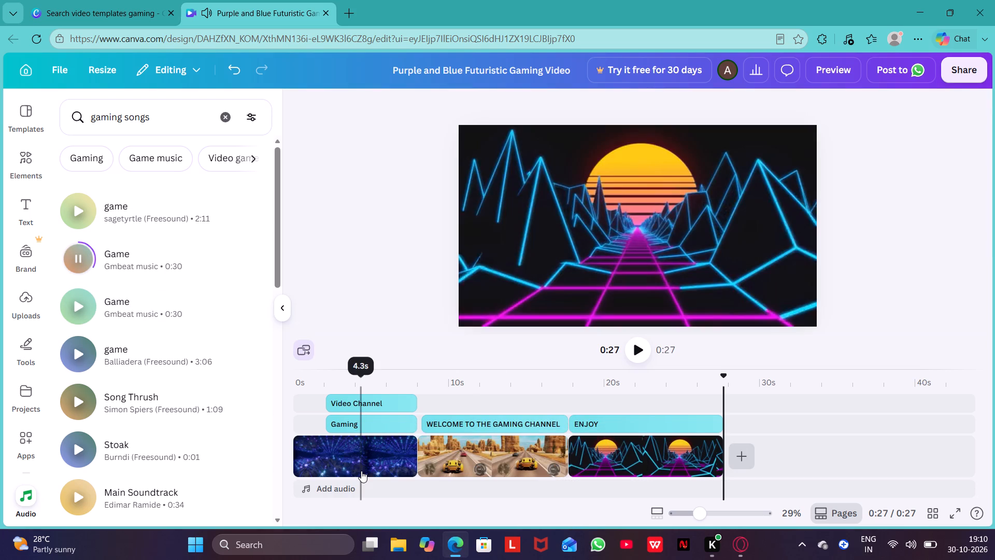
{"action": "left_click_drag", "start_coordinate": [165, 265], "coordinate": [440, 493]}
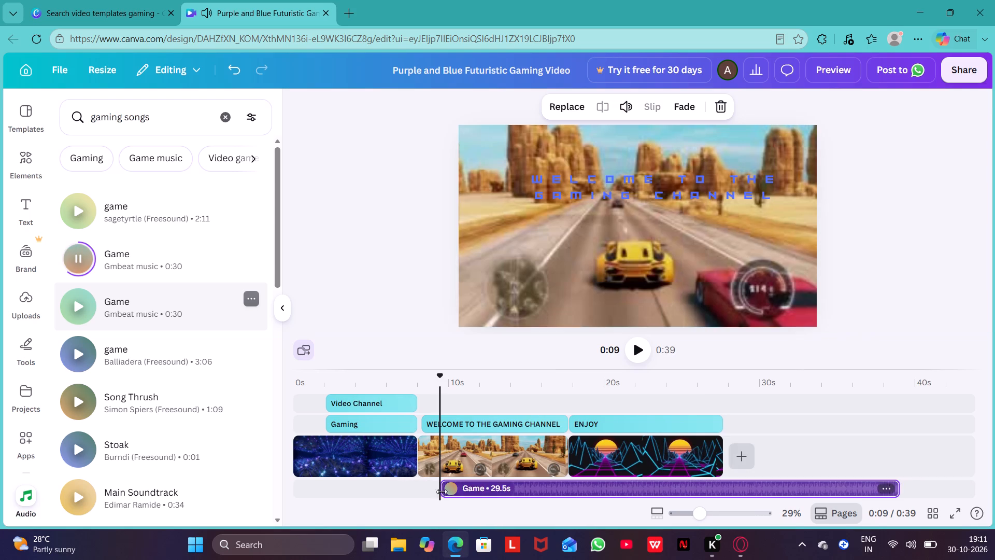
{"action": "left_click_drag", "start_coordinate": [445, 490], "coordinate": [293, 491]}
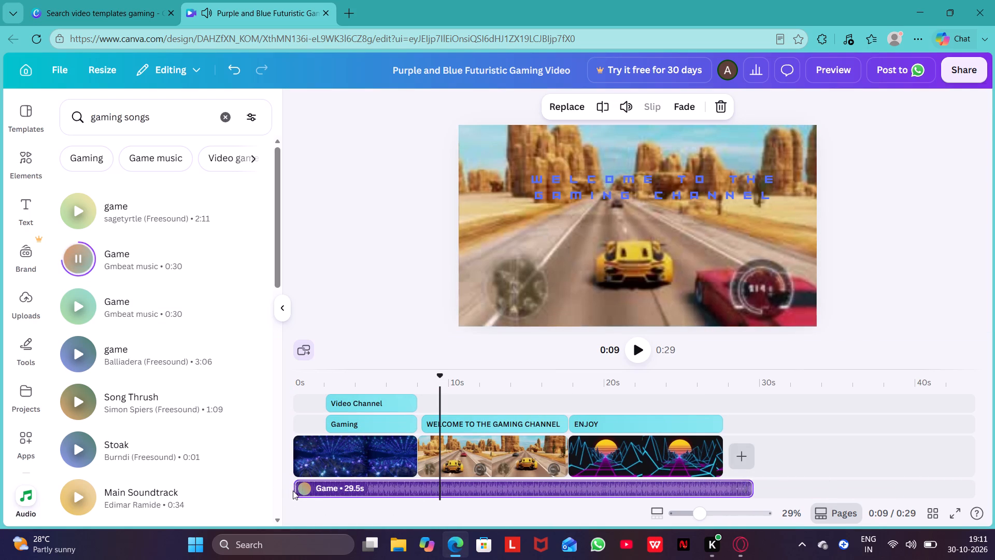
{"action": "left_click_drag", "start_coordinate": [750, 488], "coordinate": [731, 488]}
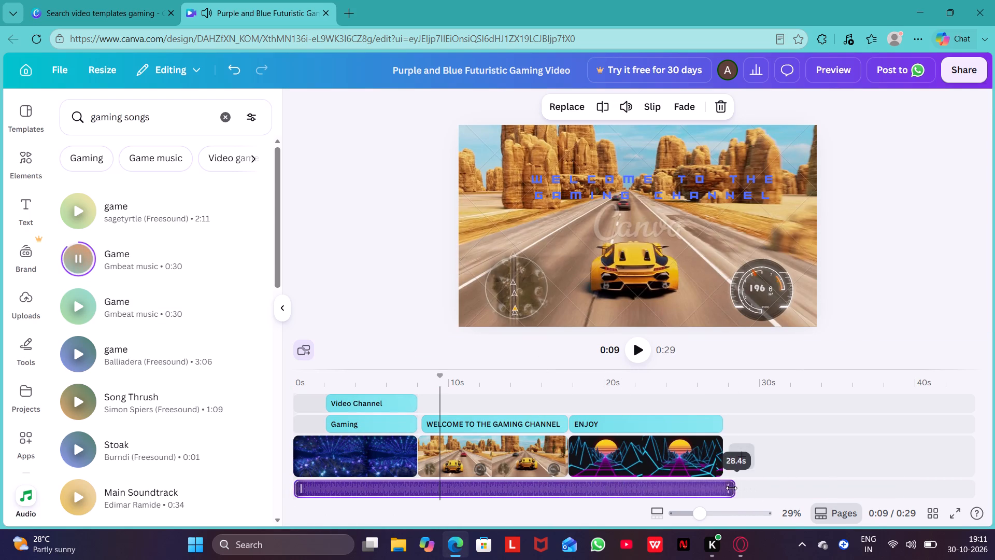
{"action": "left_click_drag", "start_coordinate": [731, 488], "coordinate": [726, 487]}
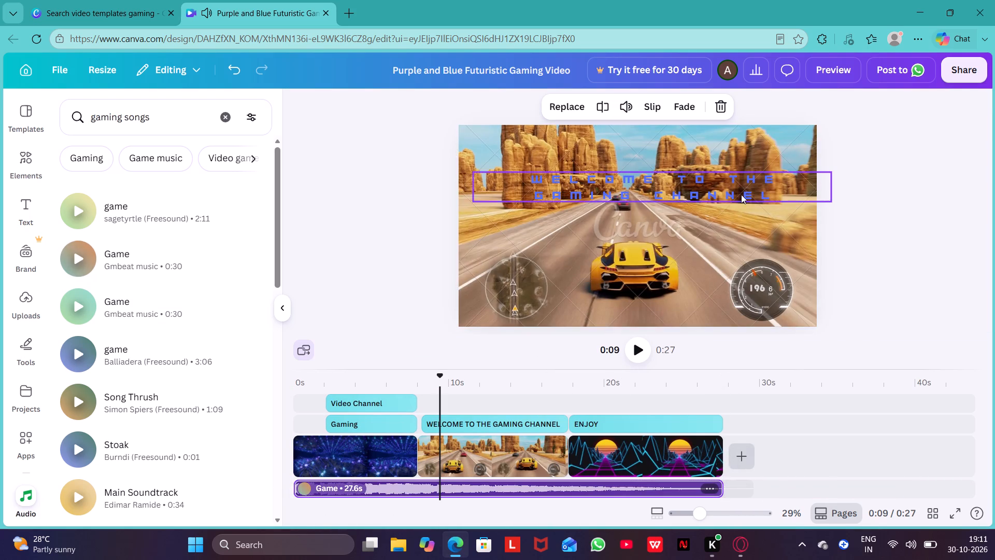
Play the whole video in preview to check it with the "Game" track, and close the preview.
{"action": "left_click", "coordinate": [823, 73]}
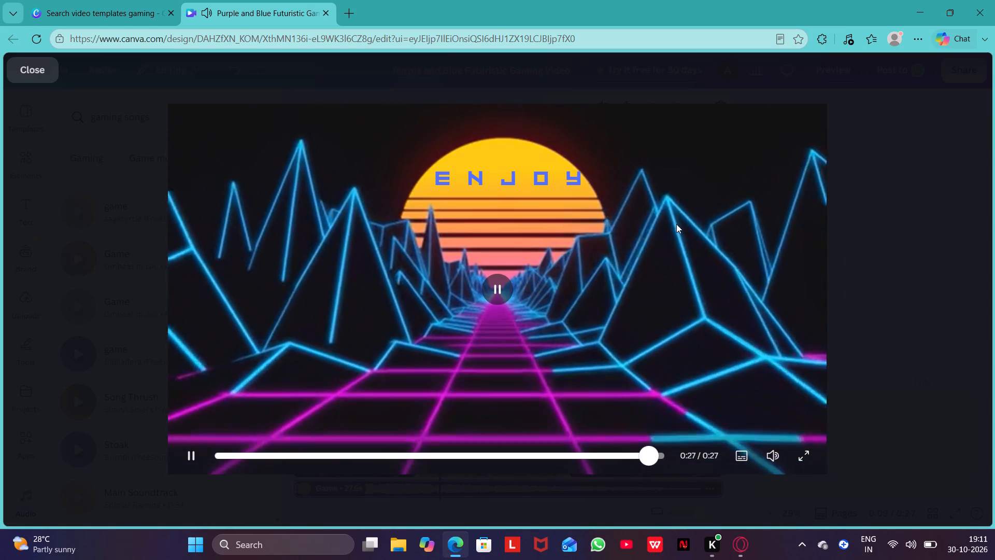
{"action": "left_click", "coordinate": [40, 78]}
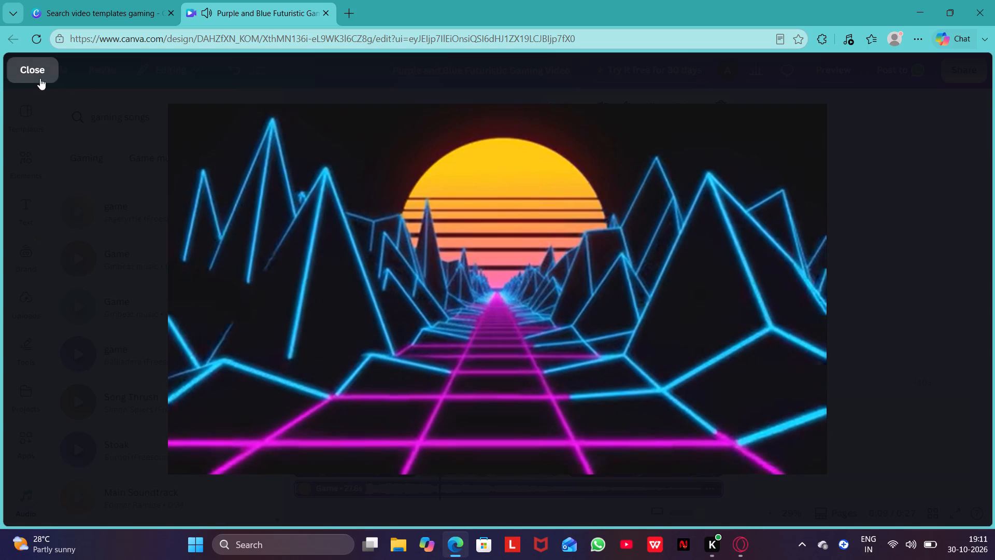
Look further through the "gaming songs" results and preview the Simple Drums track.
{"action": "scroll", "coordinate": [366, 251], "scroll_direction": "down", "scroll_amount": 3}
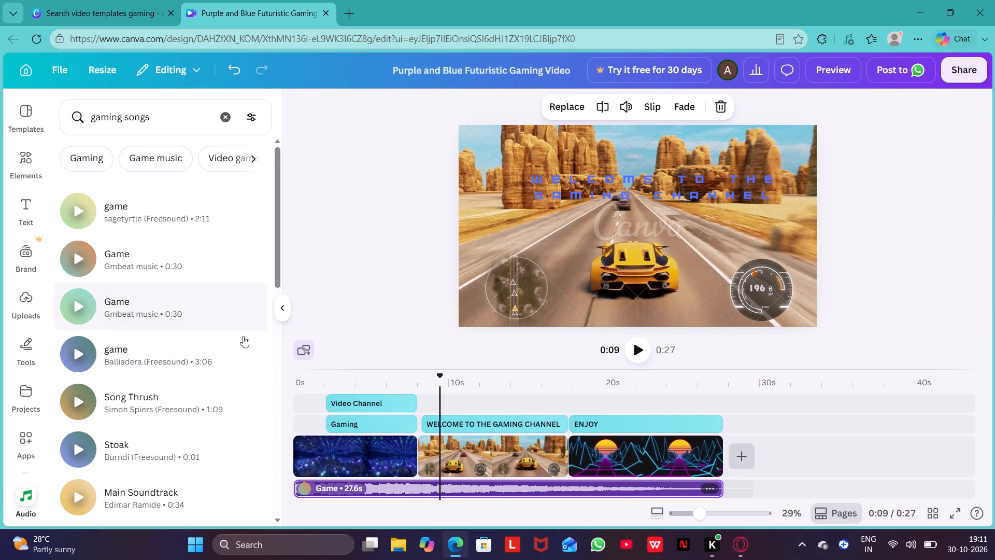
{"action": "scroll", "coordinate": [232, 350], "scroll_direction": "down", "scroll_amount": 3}
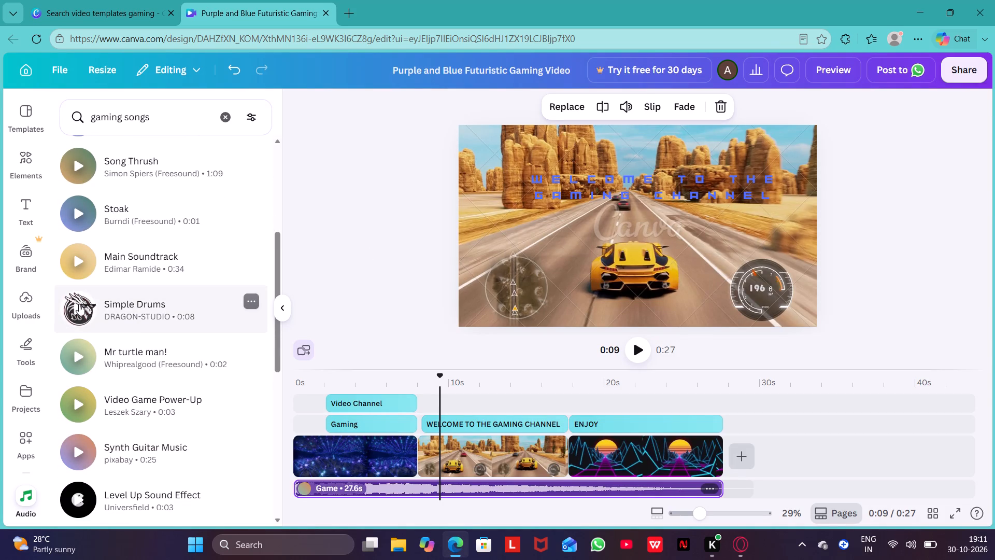
{"action": "left_click", "coordinate": [79, 304]}
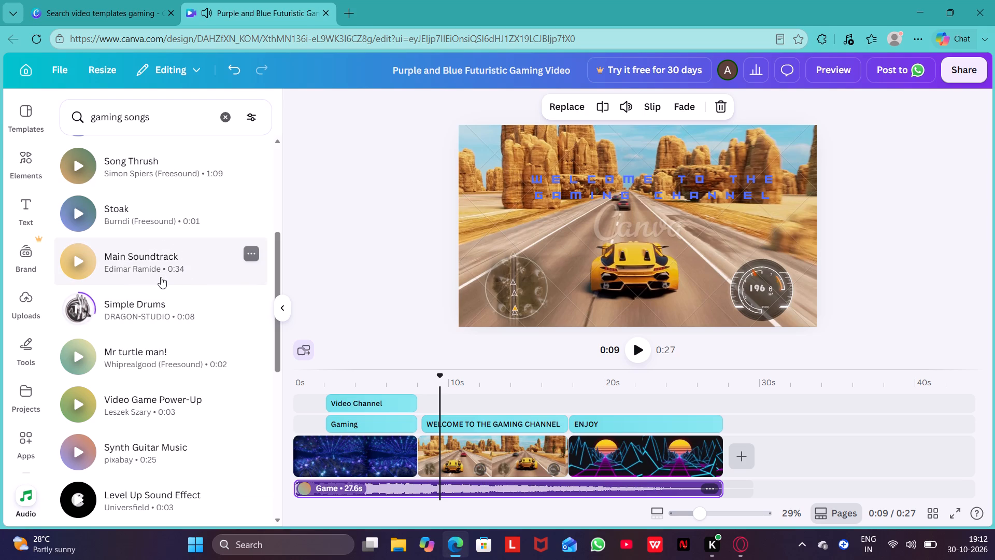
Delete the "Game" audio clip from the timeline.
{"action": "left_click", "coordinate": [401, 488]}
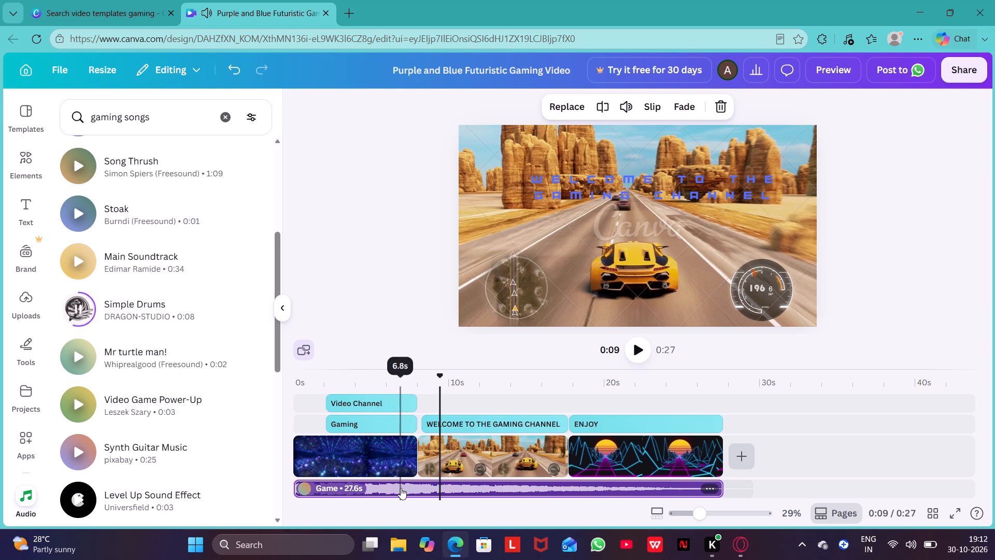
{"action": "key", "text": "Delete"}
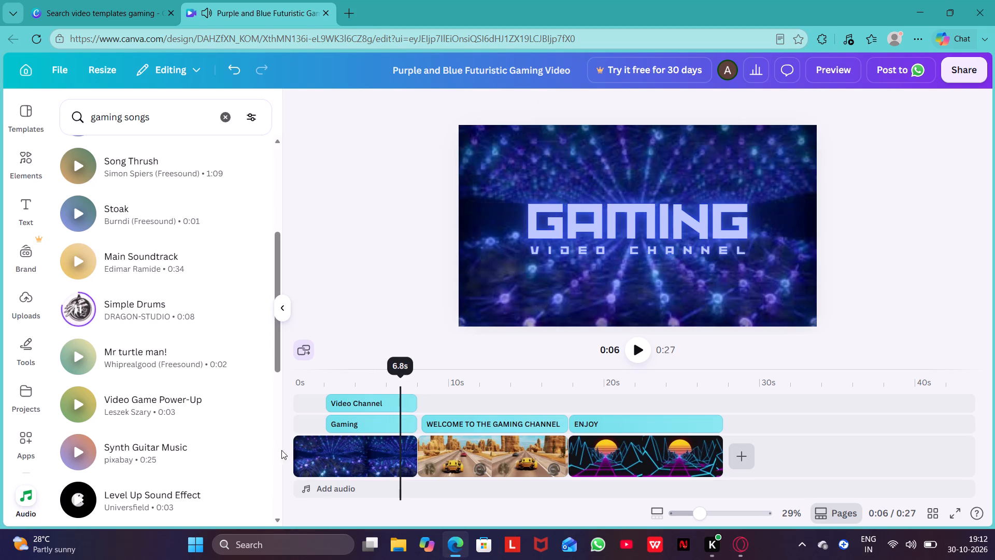
Preview the Level Up Sound Effect, Simple Drums, Mr turtle man! and SoundSurfer "Gaming" tracks as replacement music.
{"action": "left_click", "coordinate": [82, 498]}
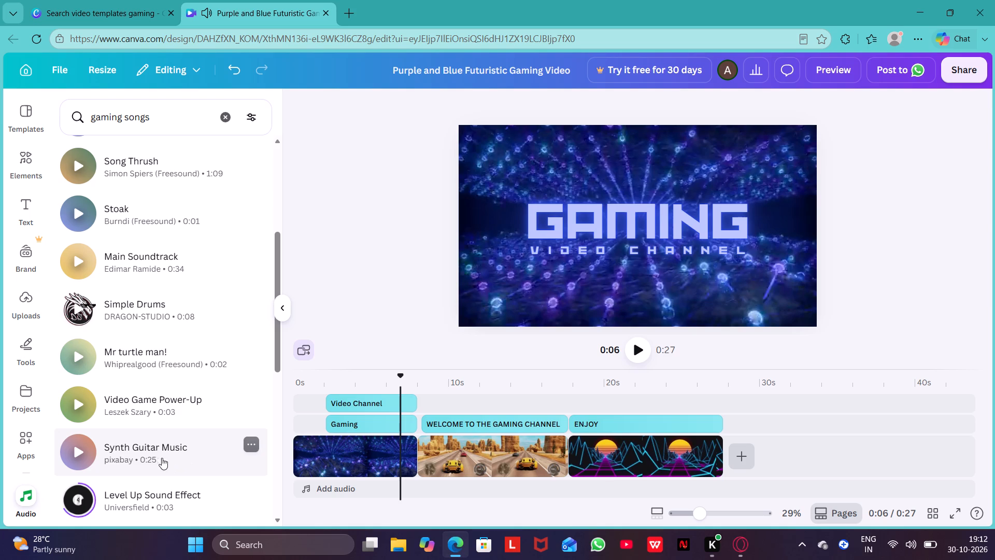
{"action": "left_click", "coordinate": [82, 307]}
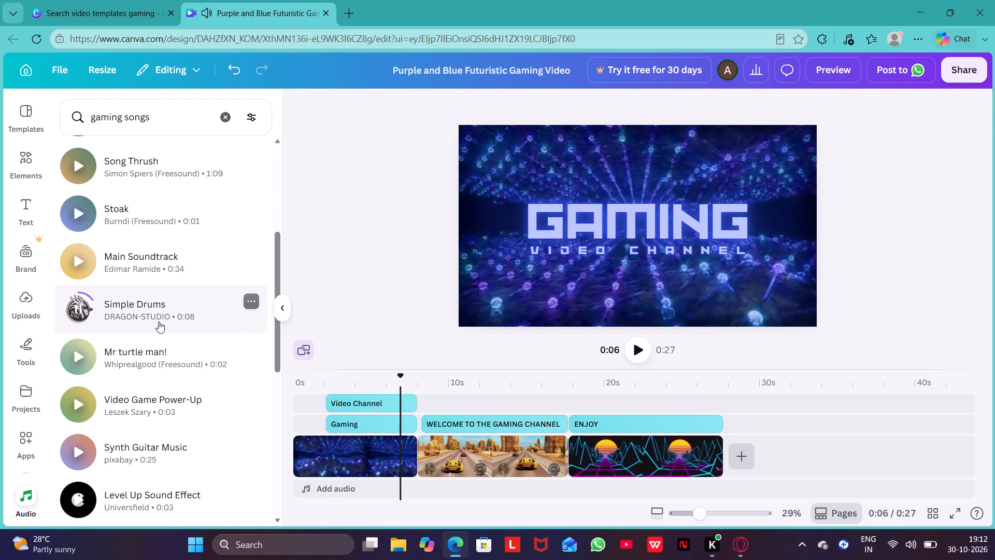
{"action": "left_click", "coordinate": [88, 355]}
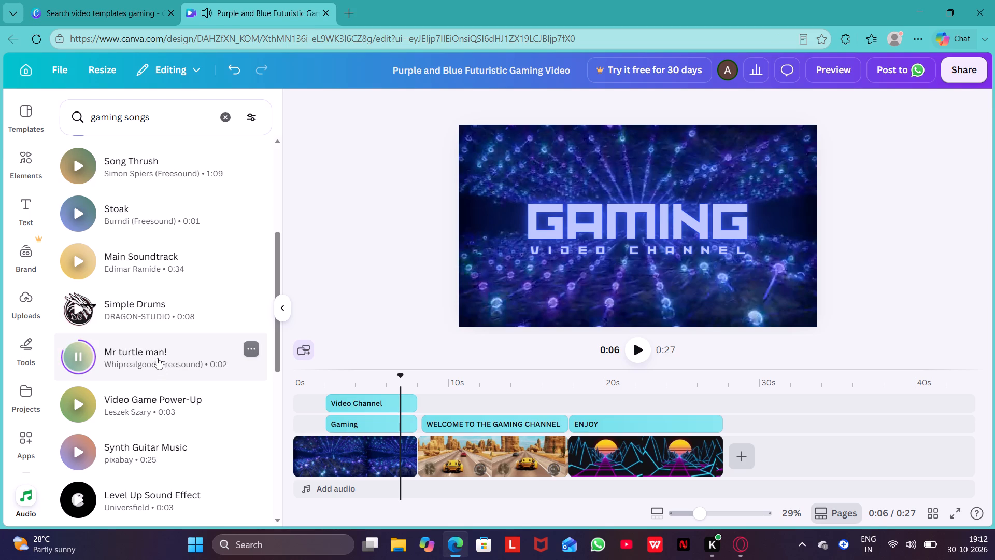
{"action": "scroll", "coordinate": [157, 358], "scroll_direction": "down", "scroll_amount": 6}
{"action": "left_click", "coordinate": [70, 428]}
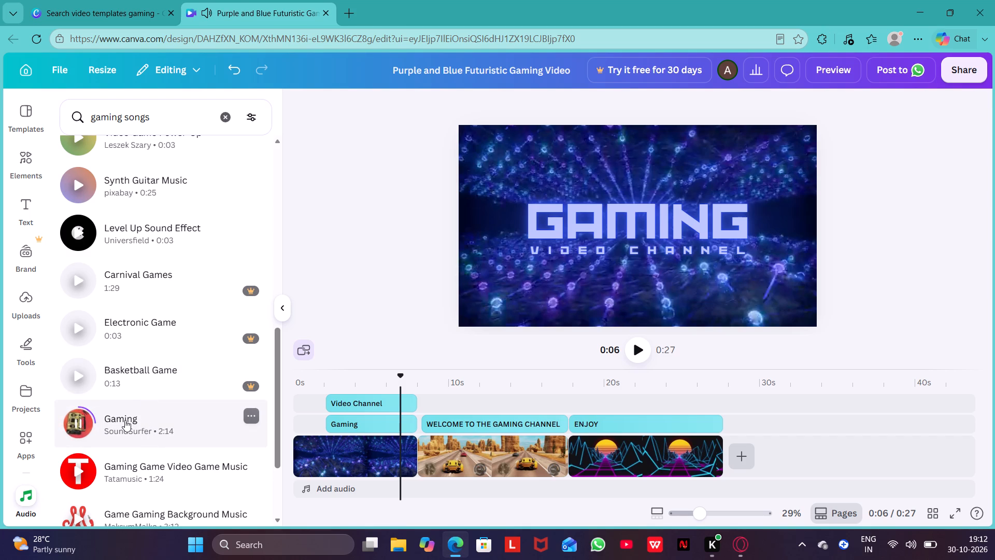
Add the SoundSurfer "Gaming" track to the timeline's audio row, starting at 0 seconds.
{"action": "left_click_drag", "start_coordinate": [123, 420], "coordinate": [327, 479]}
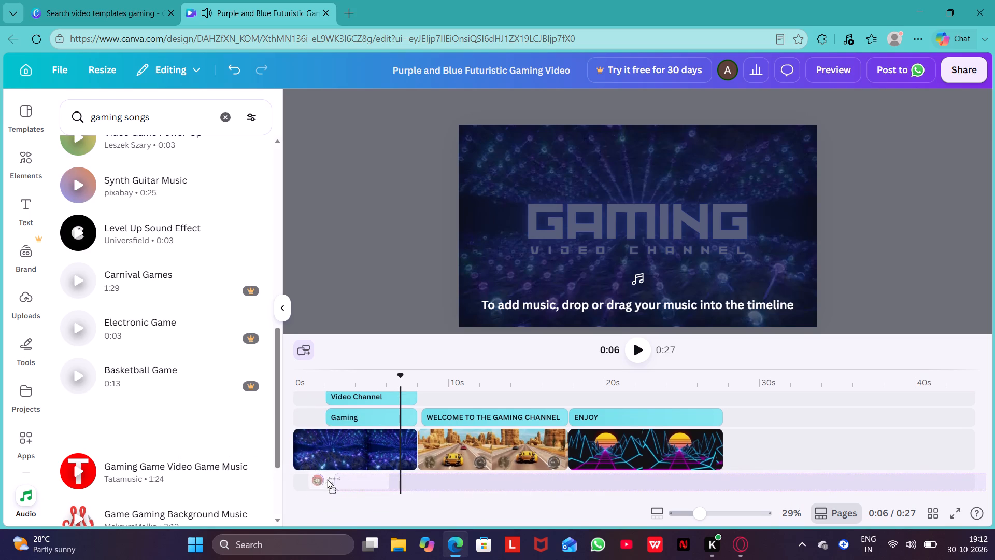
{"action": "left_click_drag", "start_coordinate": [327, 479], "coordinate": [304, 482]}
{"action": "left_click_drag", "start_coordinate": [304, 482], "coordinate": [310, 481]}
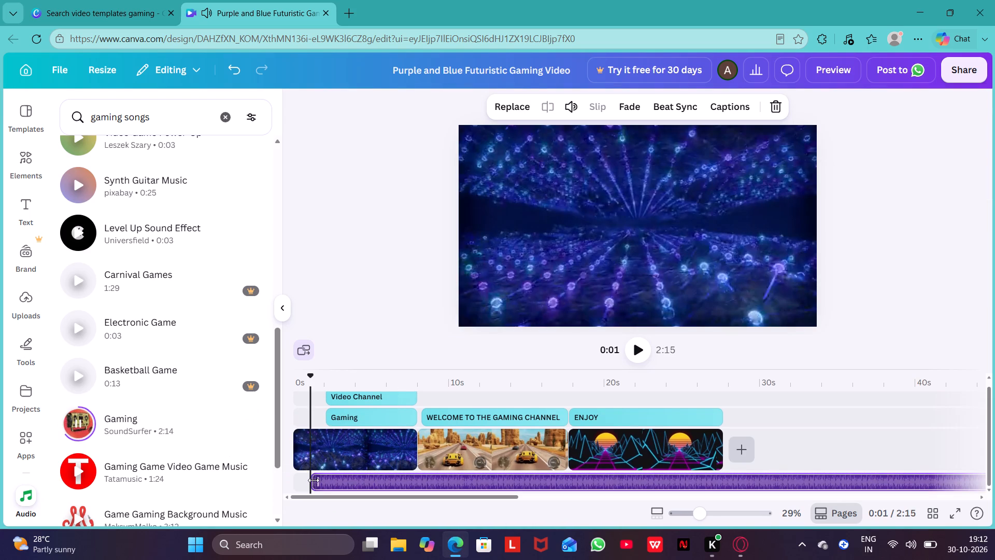
{"action": "left_click_drag", "start_coordinate": [312, 481], "coordinate": [299, 481]}
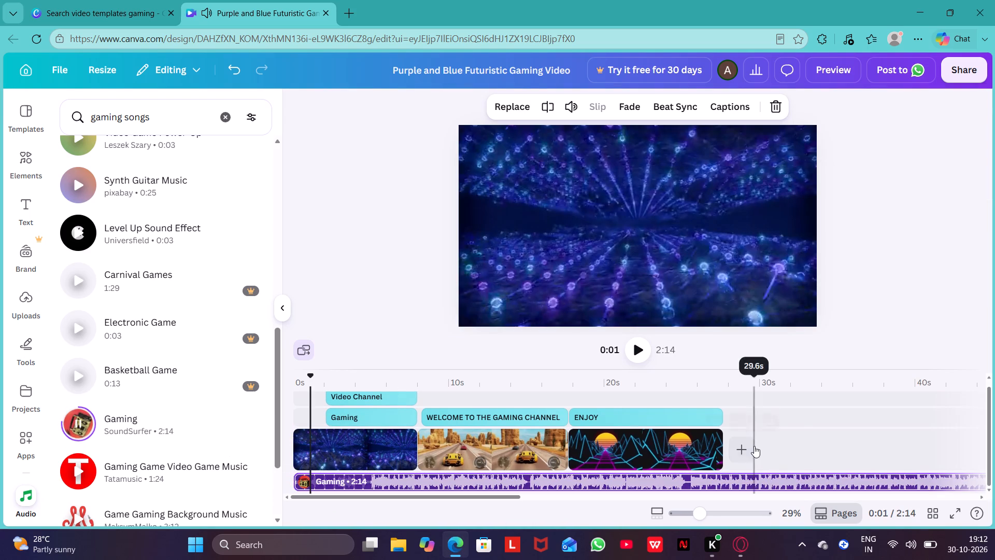
Trim the end of the "Gaming" audio clip to 27.6 seconds, in line with the end of the neon sunset clip.
{"action": "scroll", "coordinate": [882, 475], "scroll_direction": "left", "scroll_amount": 15}
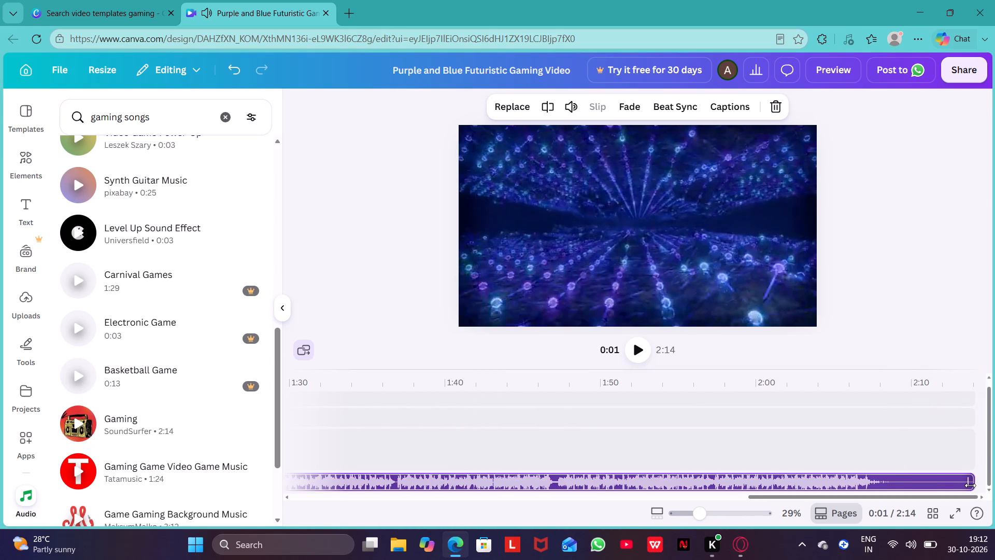
{"action": "left_click_drag", "start_coordinate": [970, 485], "coordinate": [468, 479]}
{"action": "scroll", "coordinate": [468, 479], "scroll_direction": "right", "scroll_amount": 1}
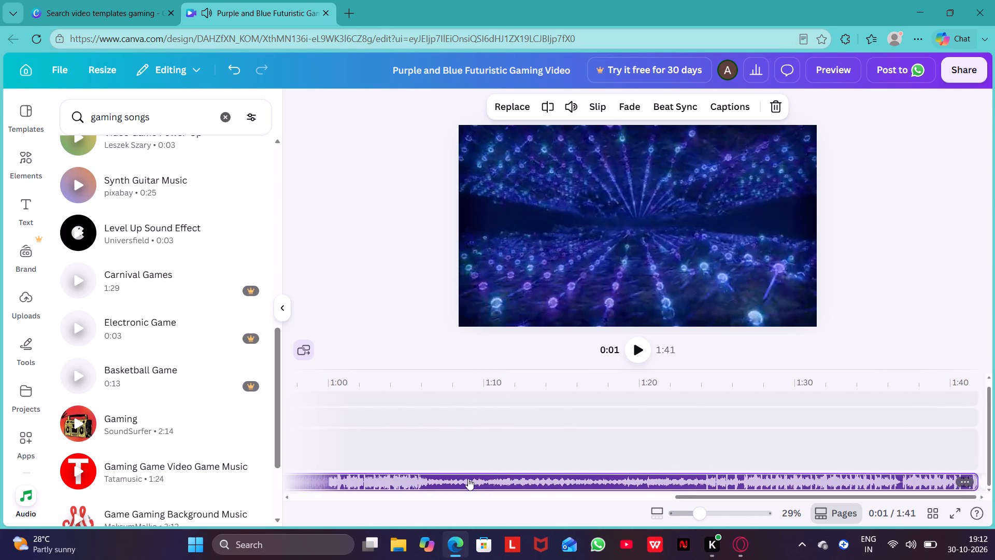
{"action": "scroll", "coordinate": [468, 479], "scroll_direction": "right", "scroll_amount": 1}
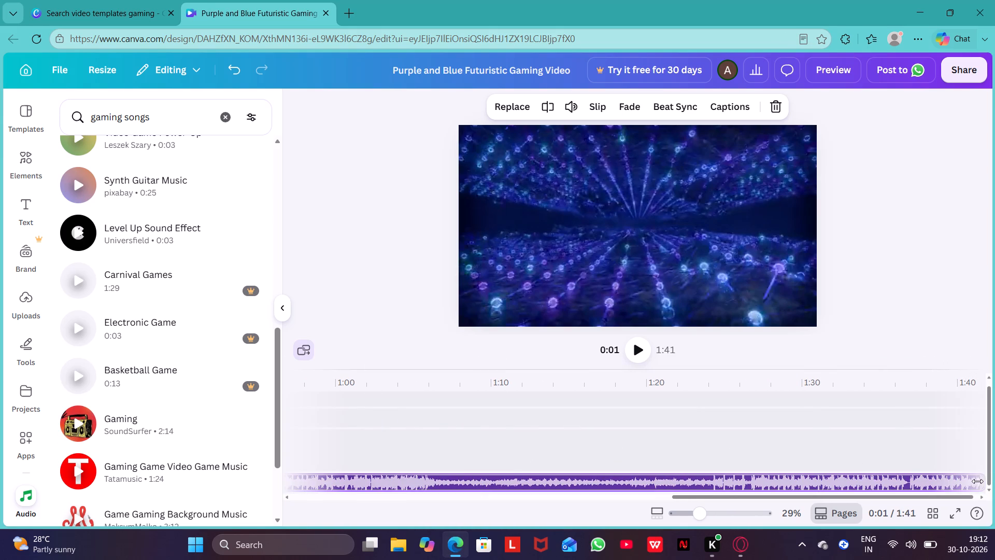
{"action": "left_click_drag", "start_coordinate": [977, 481], "coordinate": [351, 486]}
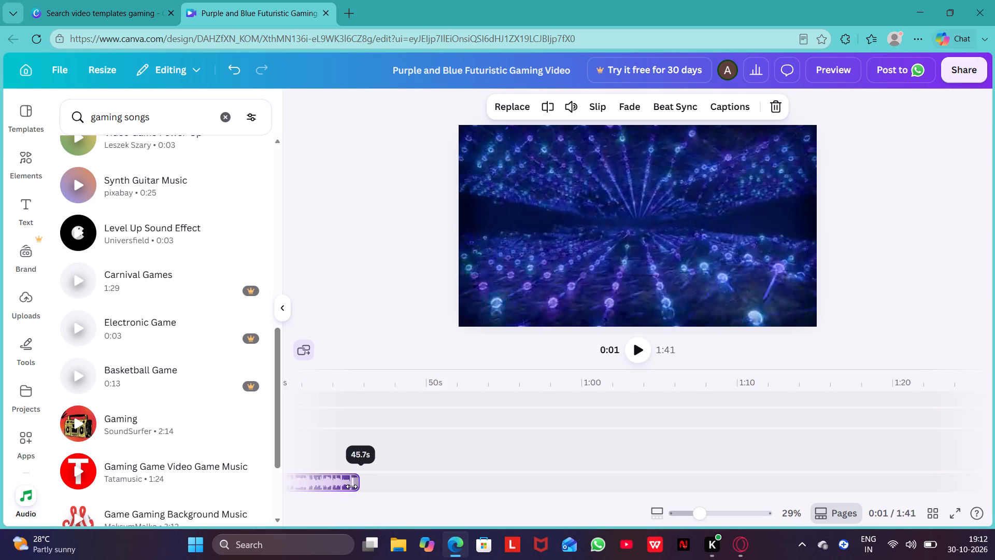
{"action": "left_click_drag", "start_coordinate": [351, 486], "coordinate": [543, 472]}
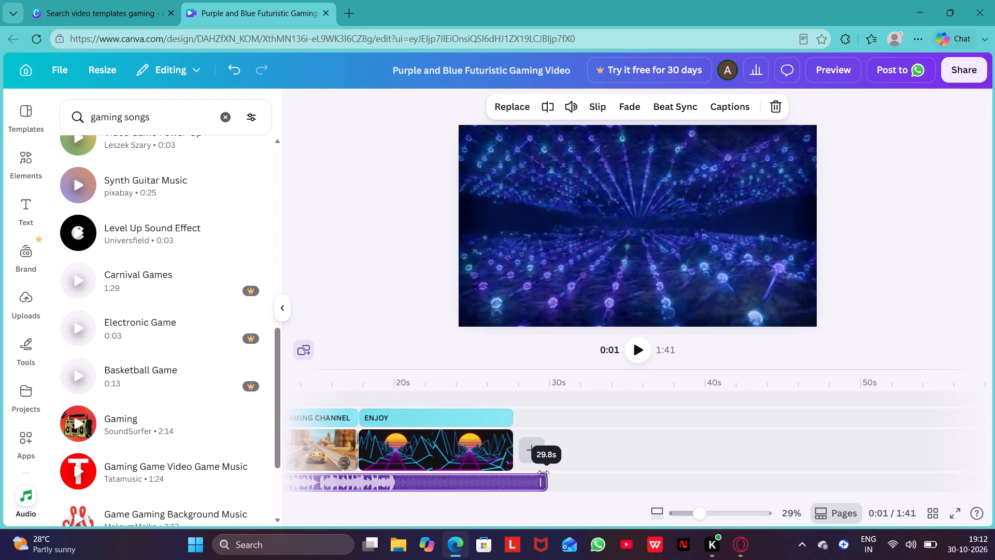
{"action": "left_click_drag", "start_coordinate": [543, 472], "coordinate": [516, 473]}
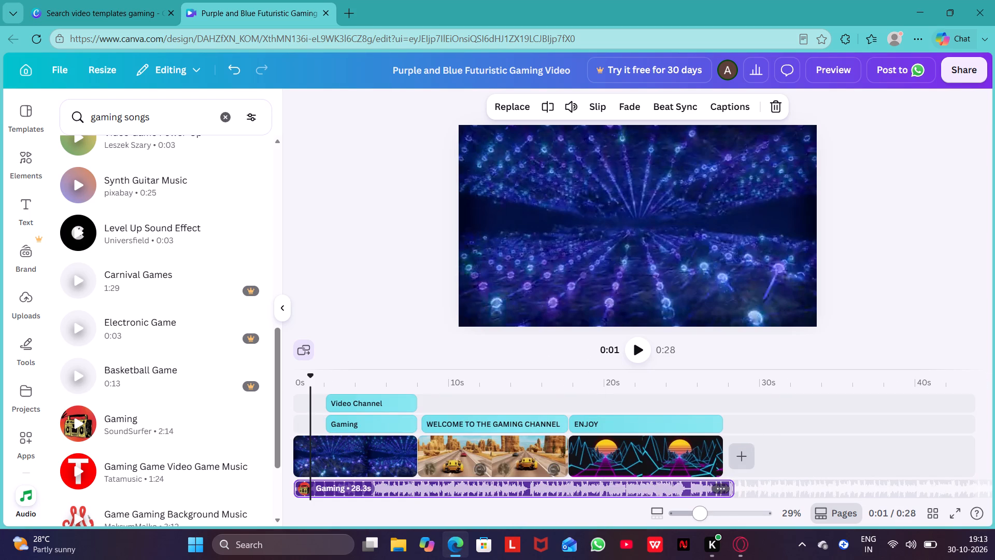
{"action": "left_click", "coordinate": [735, 485]}
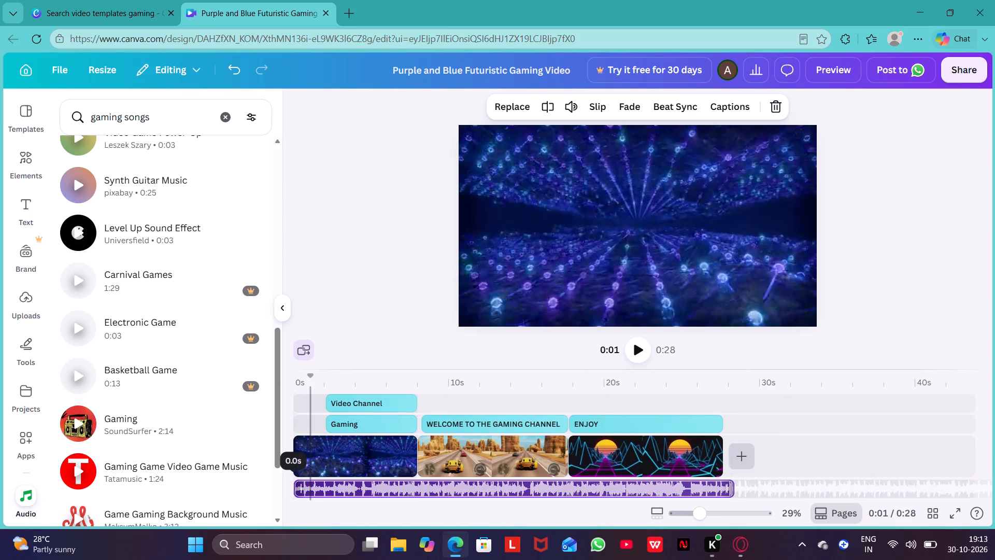
{"action": "left_click_drag", "start_coordinate": [732, 488], "coordinate": [724, 488]}
{"action": "left_click", "coordinate": [830, 330]}
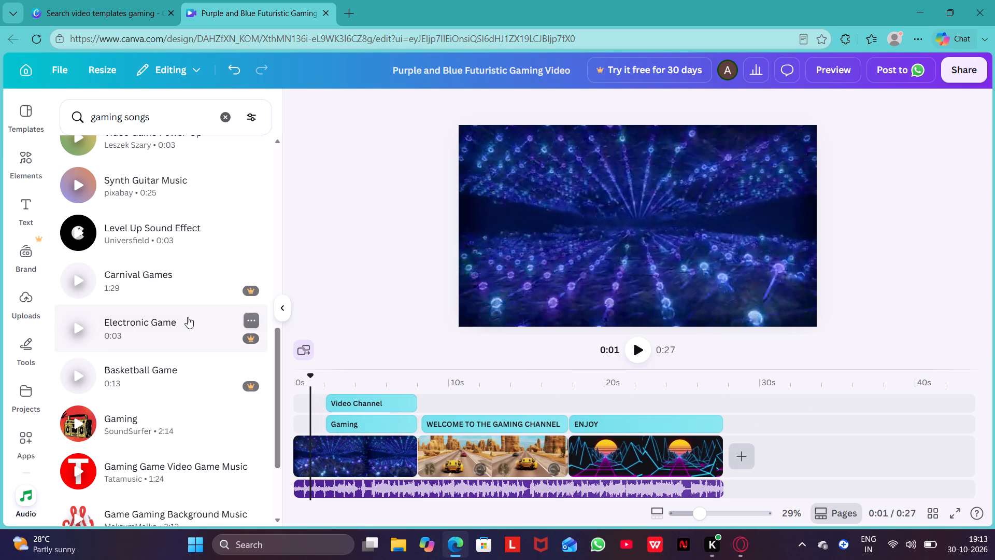
Play the whole video in preview twice to check it with the "Gaming" background music.
{"action": "scroll", "coordinate": [188, 317], "scroll_direction": "up", "scroll_amount": 3}
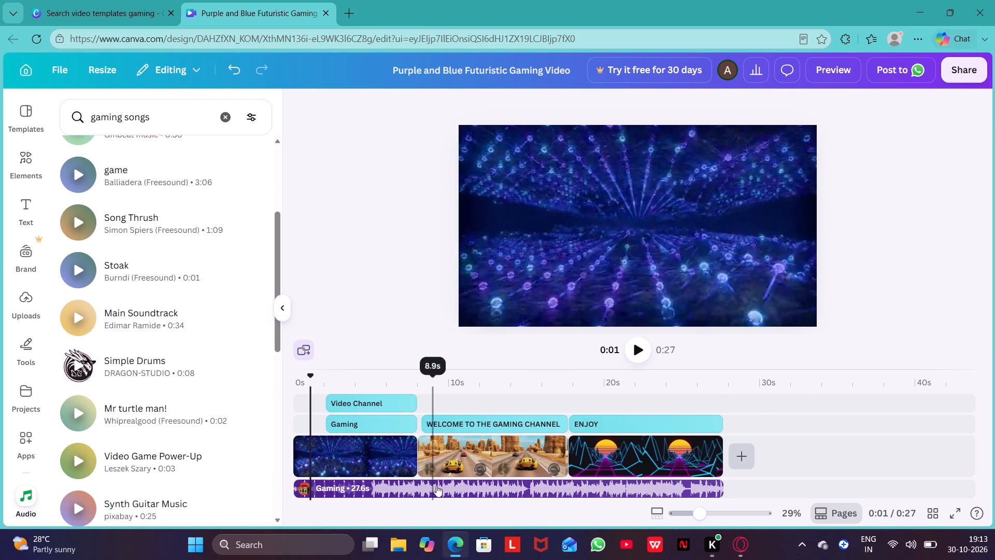
{"action": "left_click", "coordinate": [837, 65]}
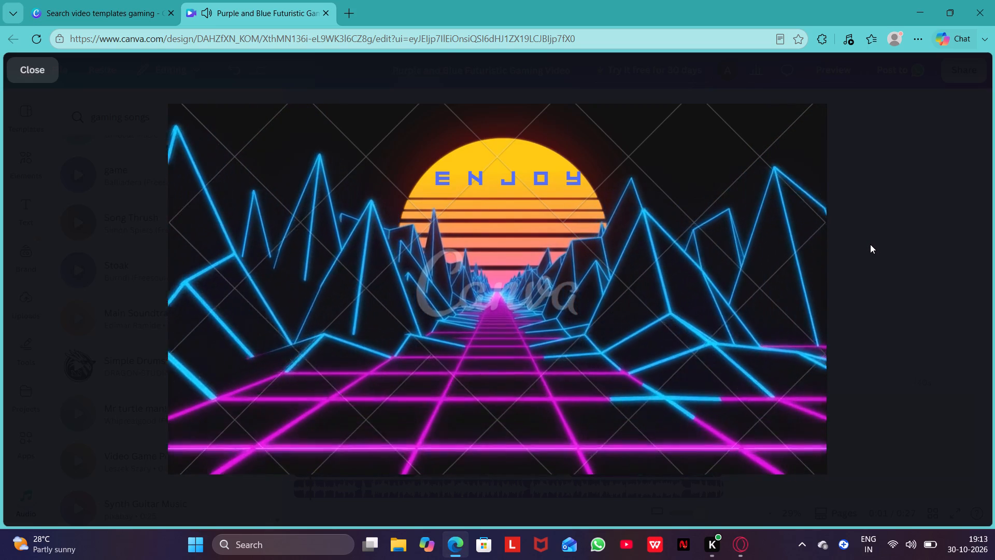
{"action": "scroll", "coordinate": [870, 244], "scroll_direction": "left", "scroll_amount": 1}
{"action": "scroll", "coordinate": [732, 201], "scroll_direction": "left", "scroll_amount": 2}
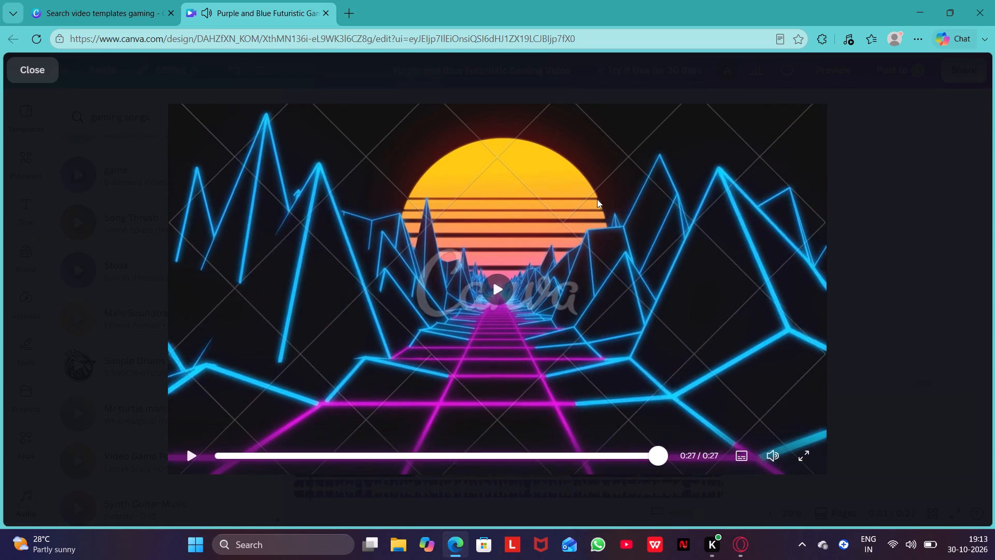
{"action": "left_click", "coordinate": [450, 204]}
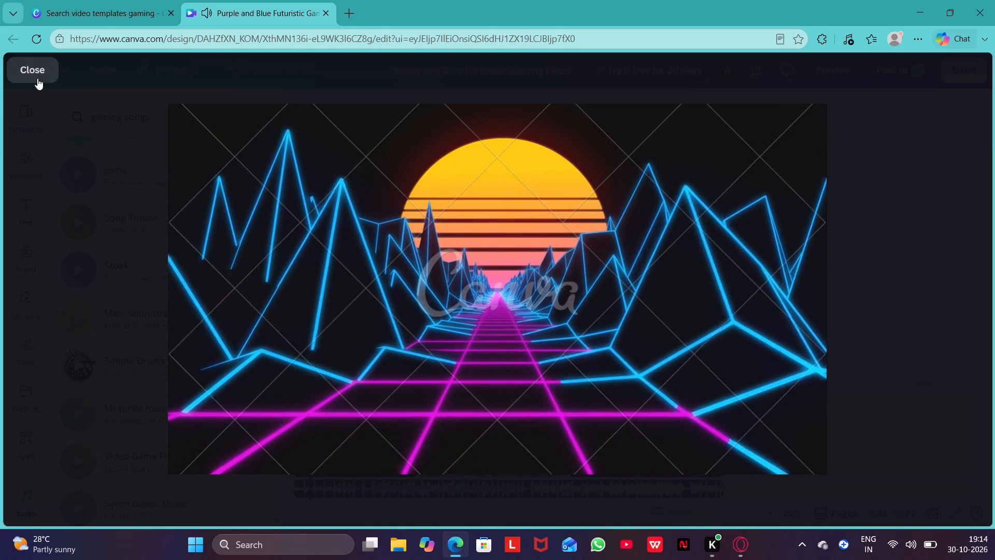
Preview the Simple Drums track and delete the "Gaming" audio clip from the timeline.
{"action": "left_click", "coordinate": [27, 68]}
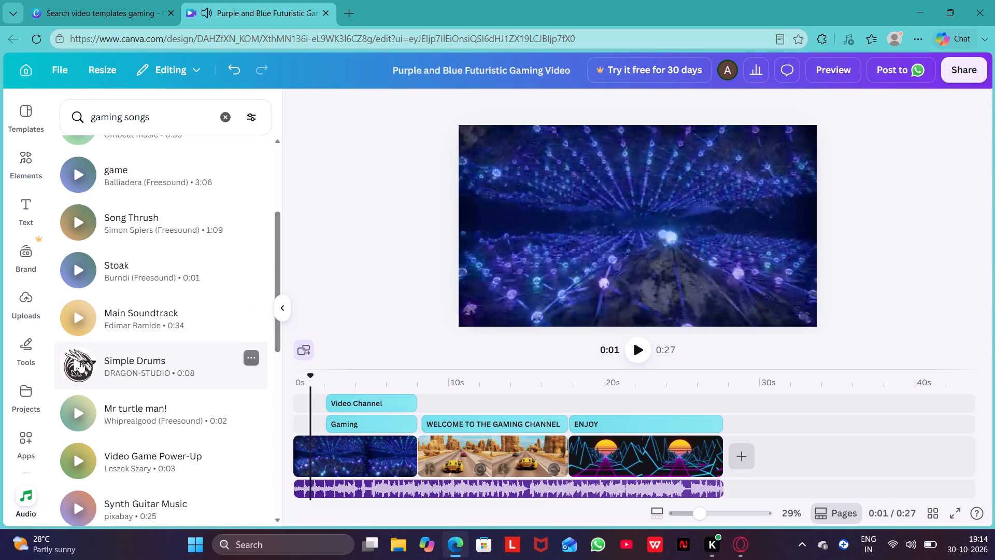
{"action": "left_click", "coordinate": [79, 361]}
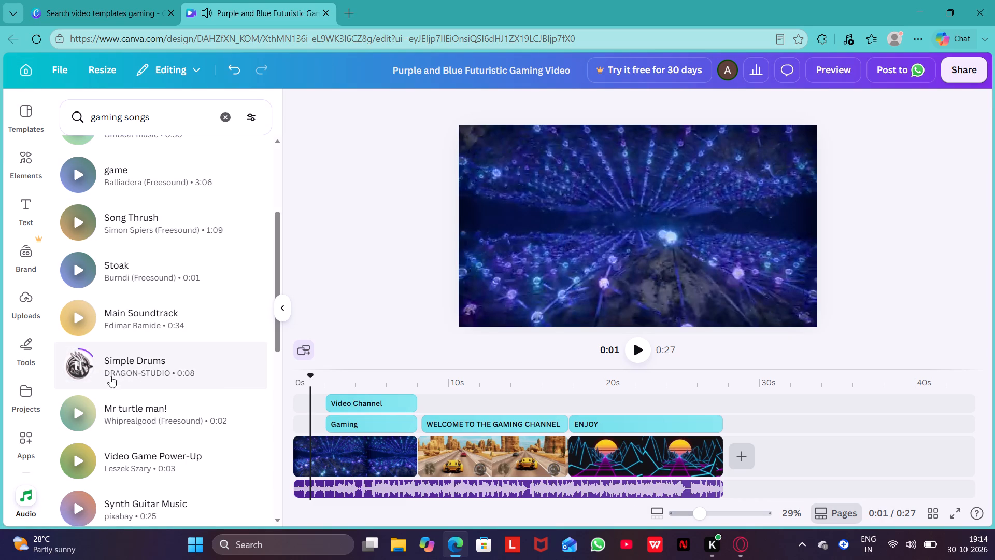
{"action": "left_click", "coordinate": [378, 485]}
{"action": "key", "text": "Delete"}
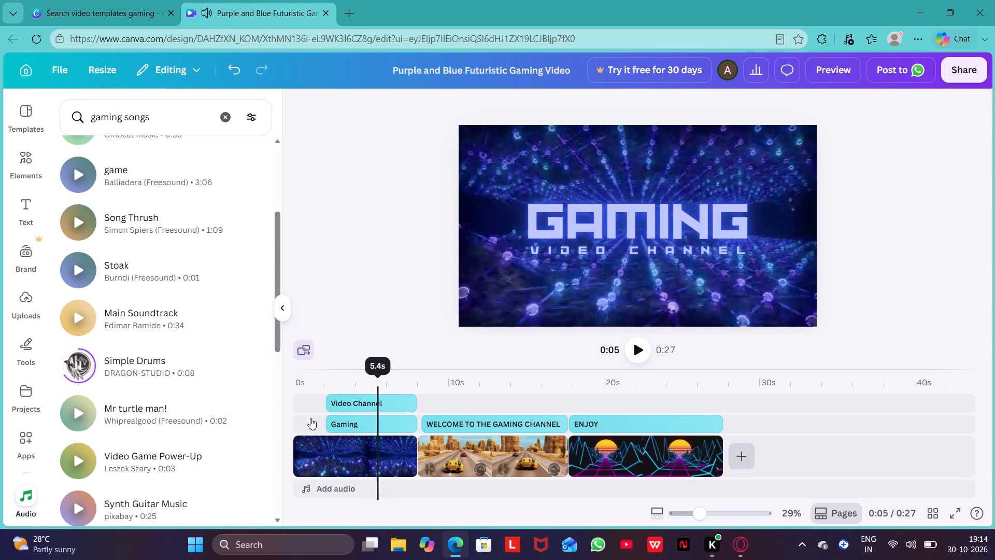
Add the Simple Drums track to the timeline's audio row, starting at 0 seconds, and try to extend its end.
{"action": "left_click_drag", "start_coordinate": [130, 356], "coordinate": [344, 456]}
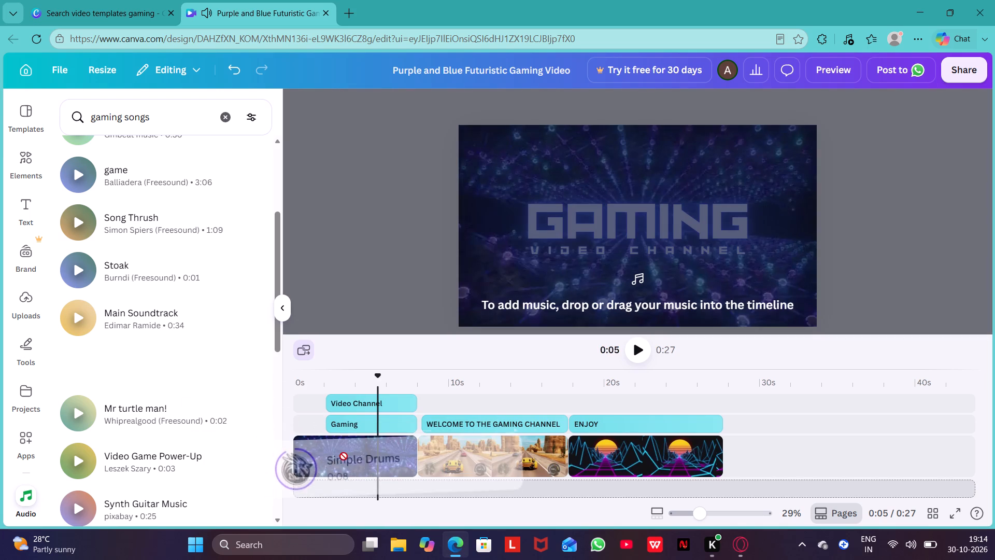
{"action": "left_click_drag", "start_coordinate": [344, 456], "coordinate": [353, 485]}
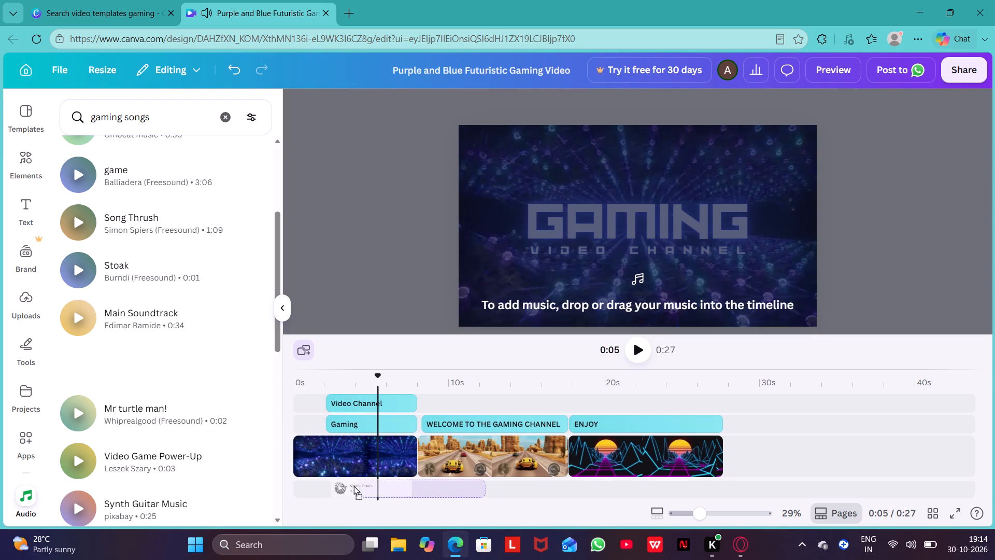
{"action": "left_click_drag", "start_coordinate": [353, 485], "coordinate": [314, 478]}
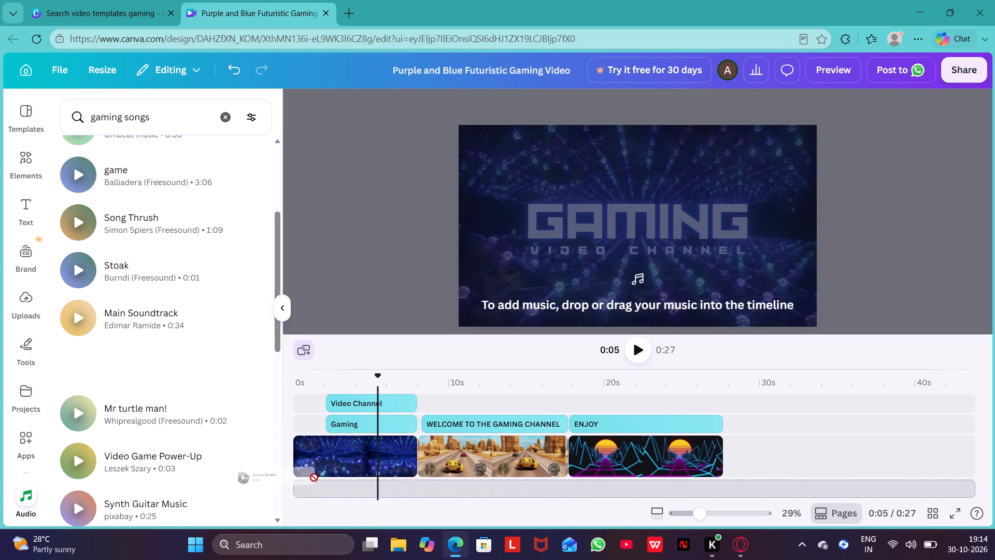
{"action": "left_click_drag", "start_coordinate": [314, 478], "coordinate": [307, 483]}
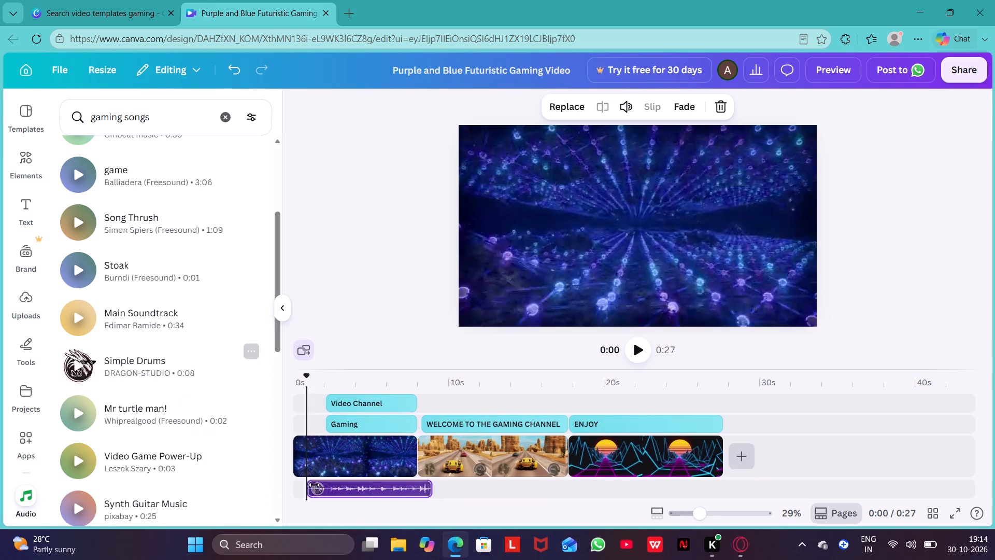
{"action": "left_click_drag", "start_coordinate": [311, 486], "coordinate": [301, 486]}
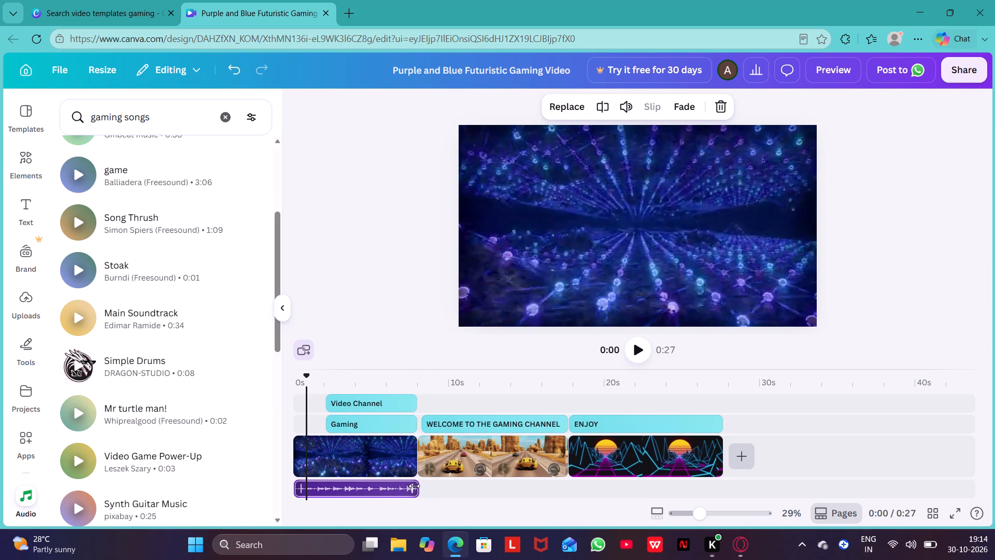
{"action": "left_click_drag", "start_coordinate": [414, 486], "coordinate": [513, 484]}
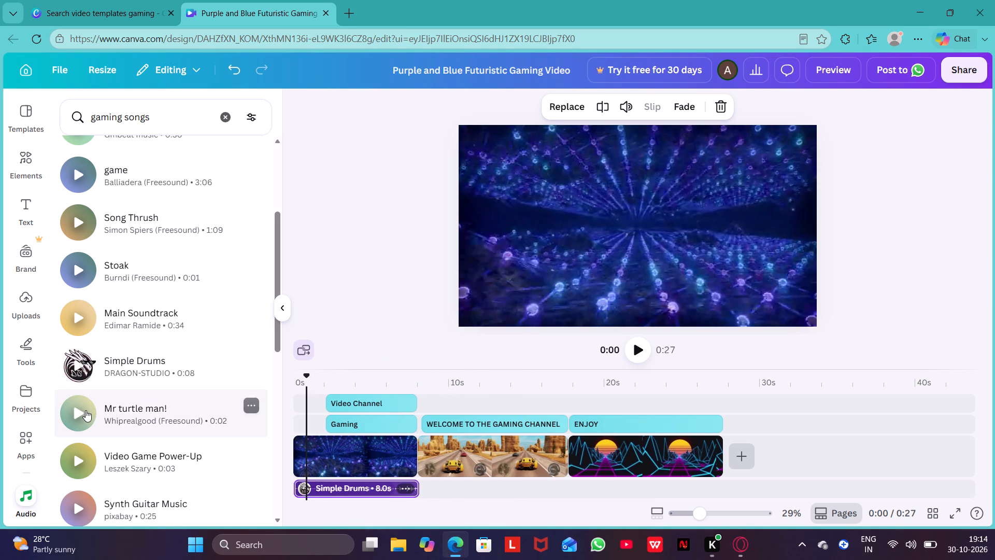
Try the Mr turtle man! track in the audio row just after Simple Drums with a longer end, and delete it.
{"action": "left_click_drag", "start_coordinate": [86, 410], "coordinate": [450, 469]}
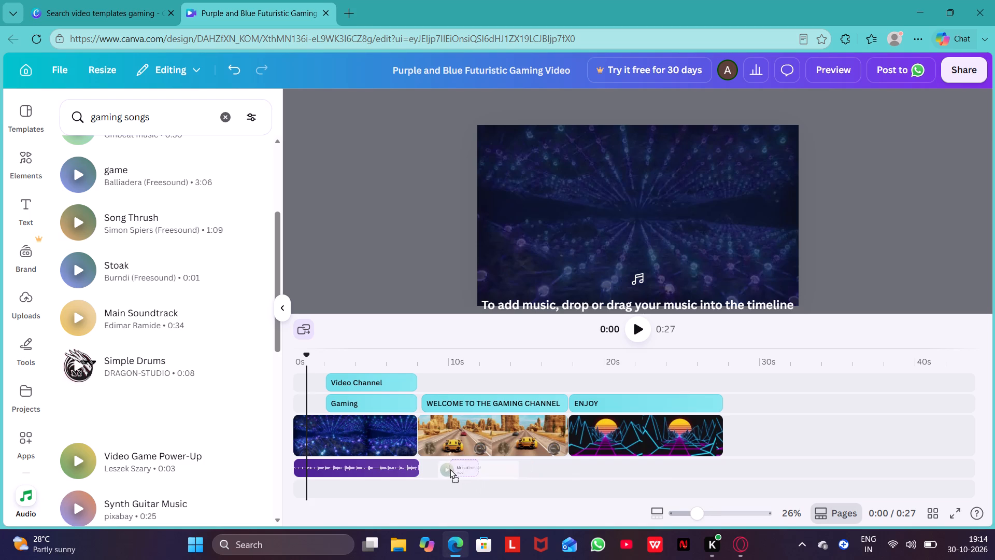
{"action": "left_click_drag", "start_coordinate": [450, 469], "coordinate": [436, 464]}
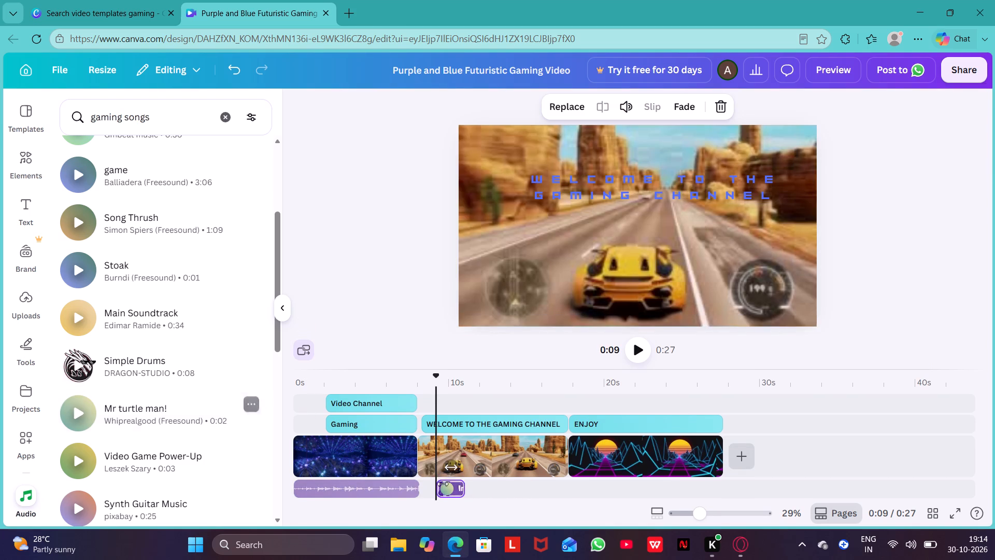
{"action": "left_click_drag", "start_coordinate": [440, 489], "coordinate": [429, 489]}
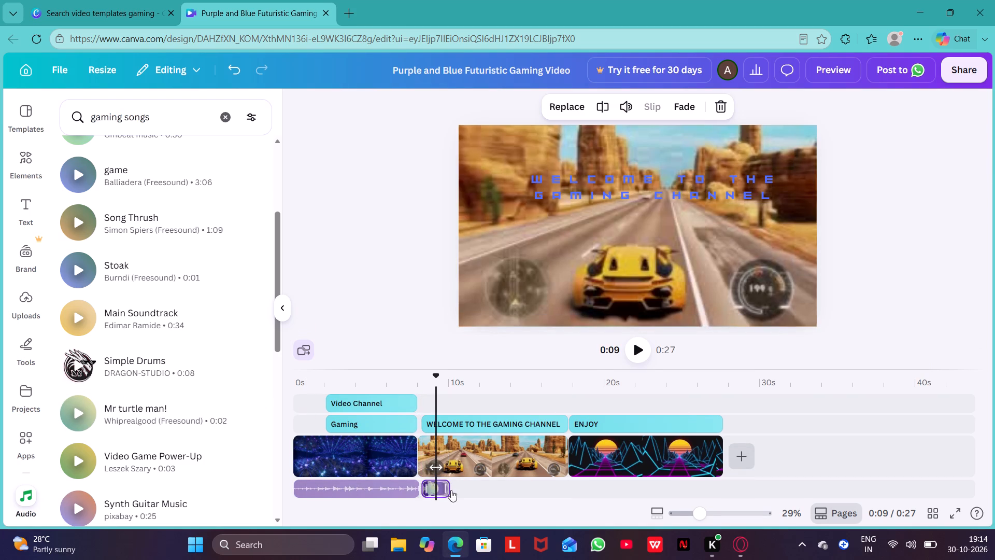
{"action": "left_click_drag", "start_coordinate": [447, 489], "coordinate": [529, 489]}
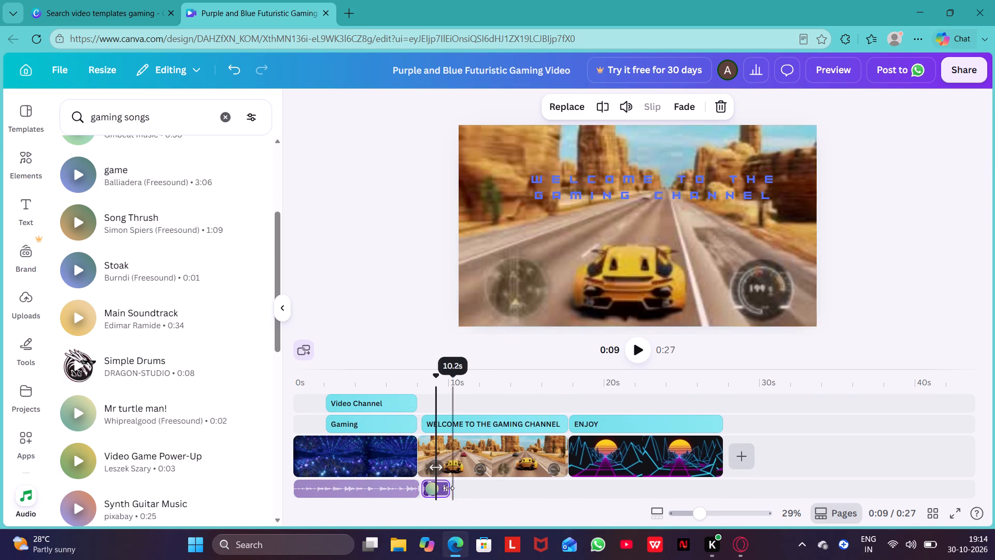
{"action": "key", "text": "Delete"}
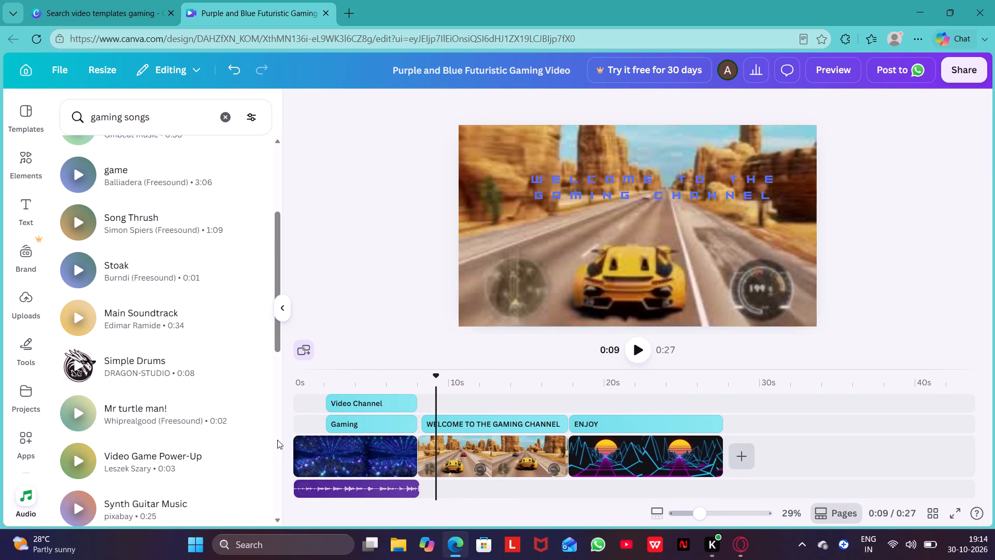
Preview MaksymMalko's "Game Gaming Background Music" and add it after Simple Drums, starting in line with the "WELCOME TO THE GAMING CHANNEL" text.
{"action": "scroll", "coordinate": [200, 410], "scroll_direction": "down", "scroll_amount": 5}
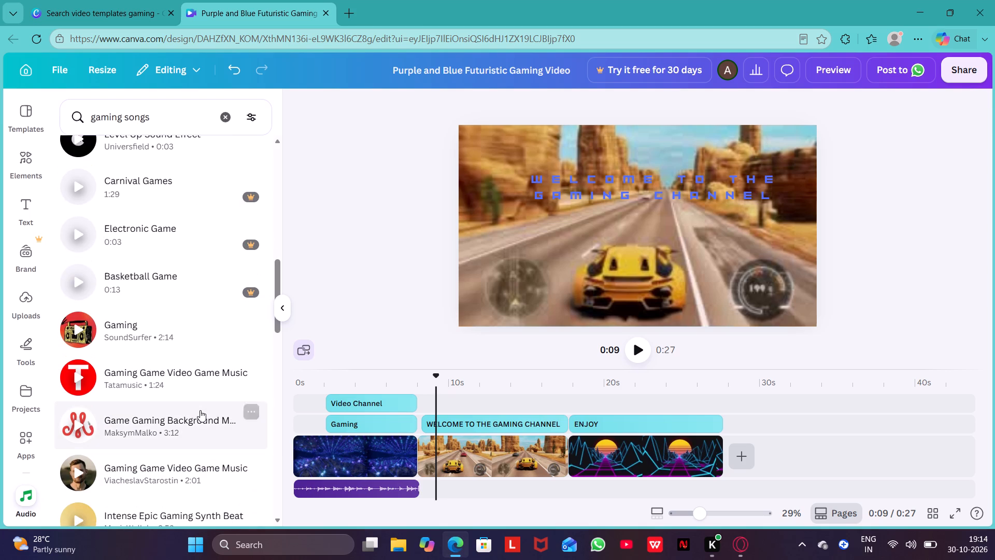
{"action": "left_click", "coordinate": [82, 421]}
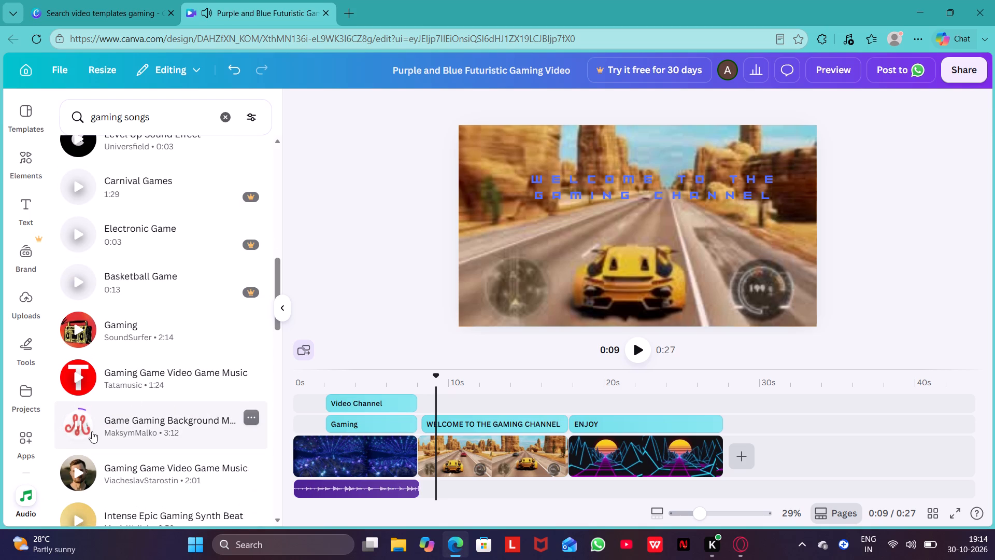
{"action": "left_click_drag", "start_coordinate": [110, 418], "coordinate": [449, 465]}
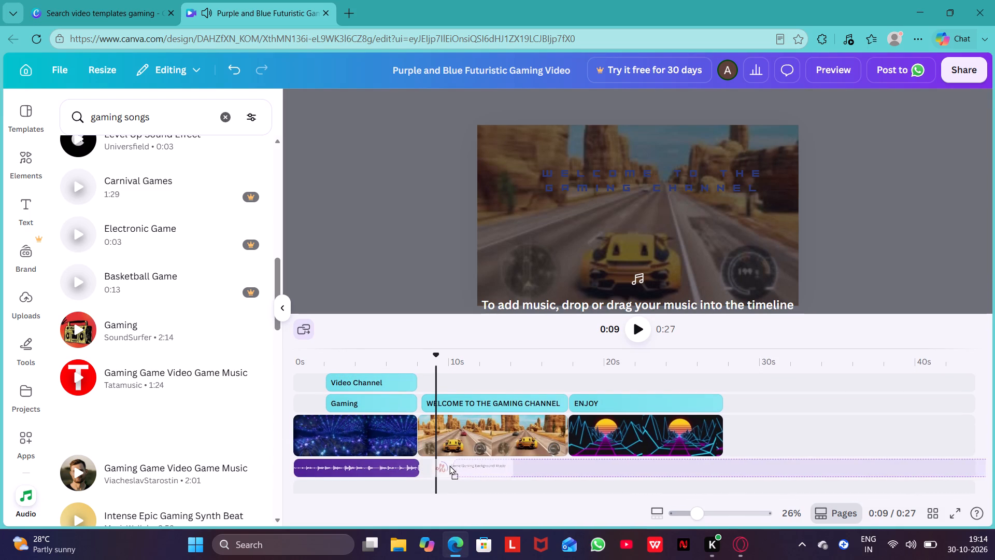
{"action": "left_click_drag", "start_coordinate": [449, 465], "coordinate": [427, 465]}
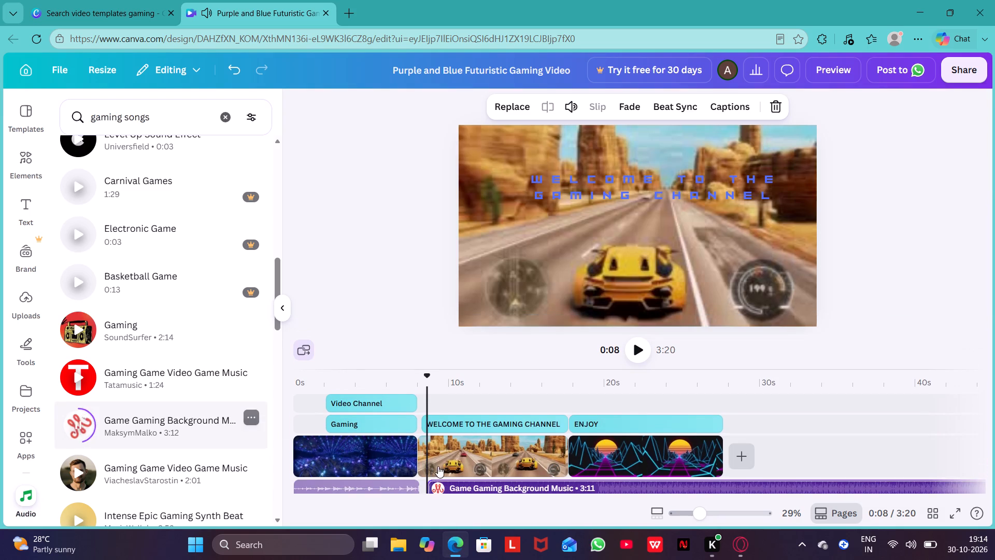
{"action": "scroll", "coordinate": [433, 478], "scroll_direction": "down", "scroll_amount": 3}
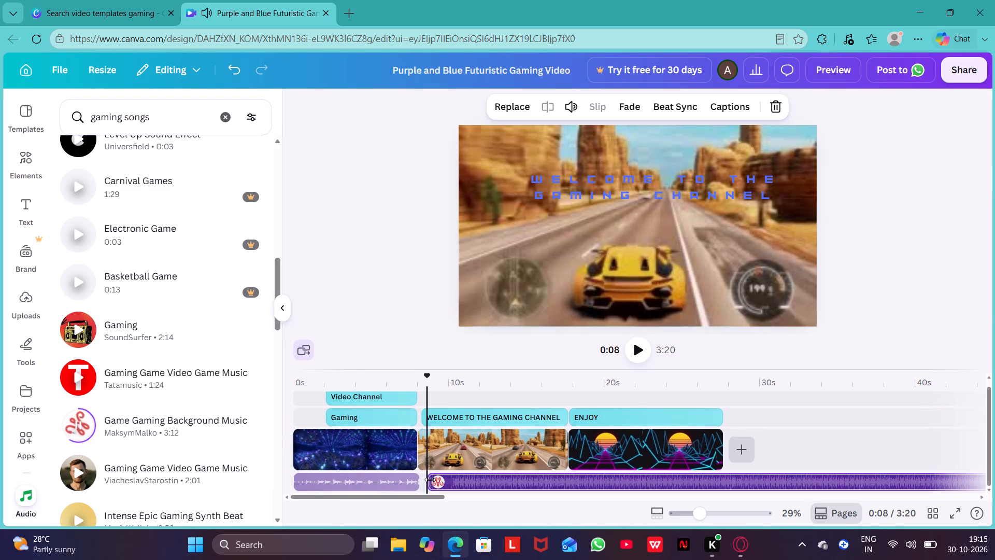
{"action": "double_click", "coordinate": [432, 480]}
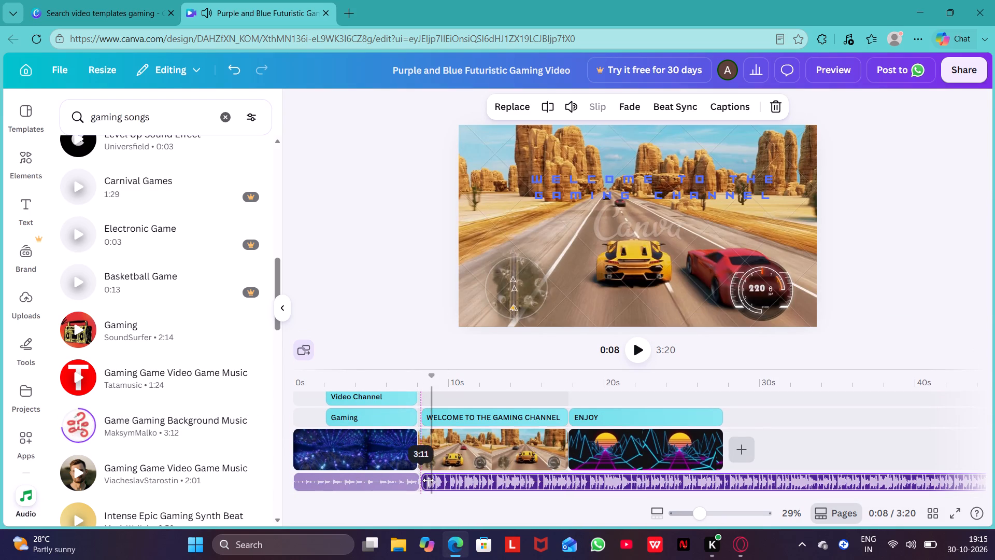
Trim the end of the "Game Gaming Background Music" clip to 19.4 seconds, in line with the end of the neon sunset clip.
{"action": "scroll", "coordinate": [700, 468], "scroll_direction": "left", "scroll_amount": 8}
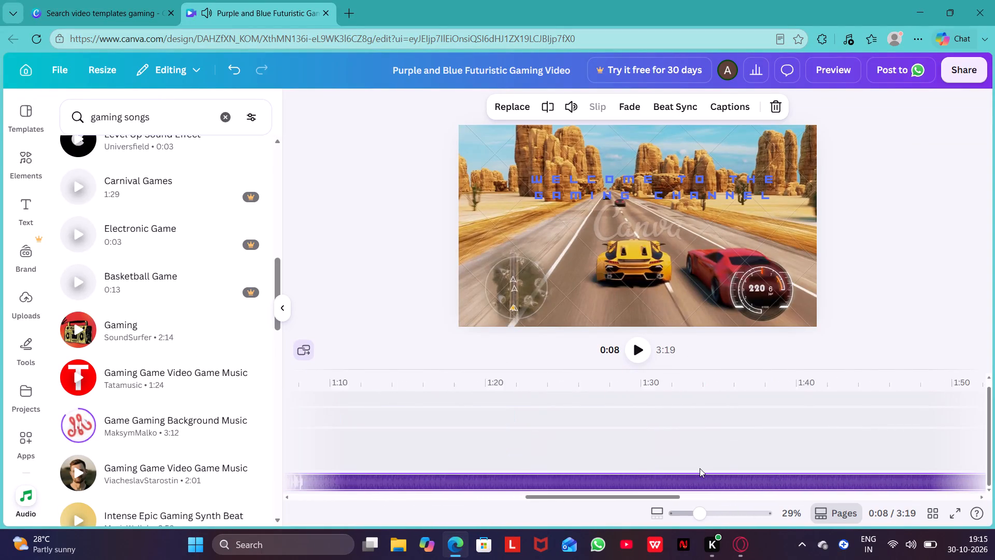
{"action": "scroll", "coordinate": [700, 468], "scroll_direction": "left", "scroll_amount": 15}
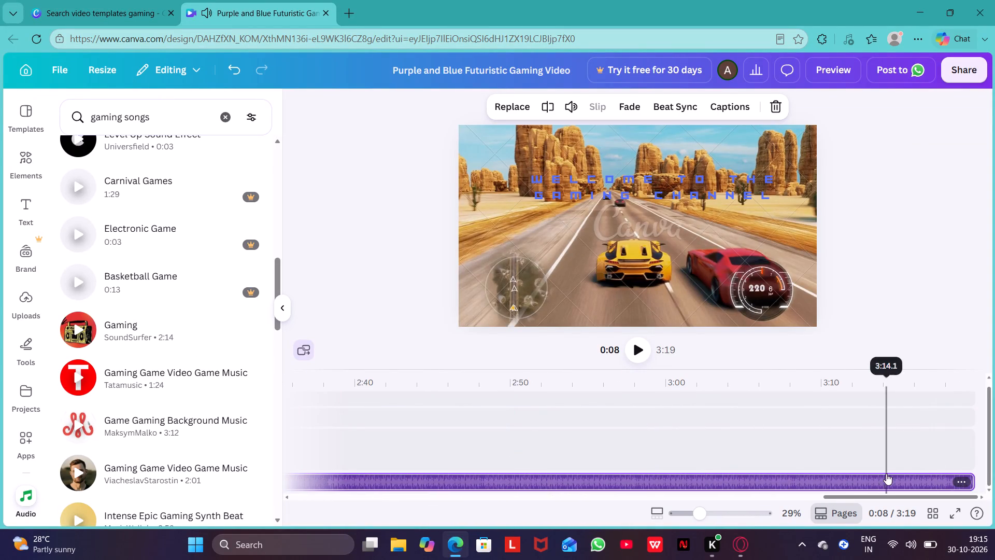
{"action": "left_click_drag", "start_coordinate": [972, 478], "coordinate": [706, 494]}
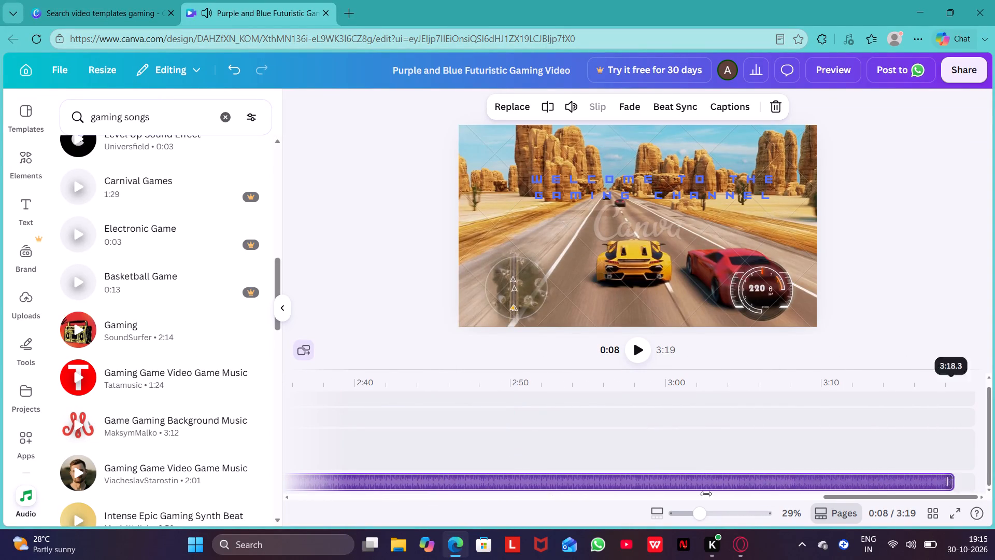
{"action": "left_click_drag", "start_coordinate": [706, 494], "coordinate": [329, 482]}
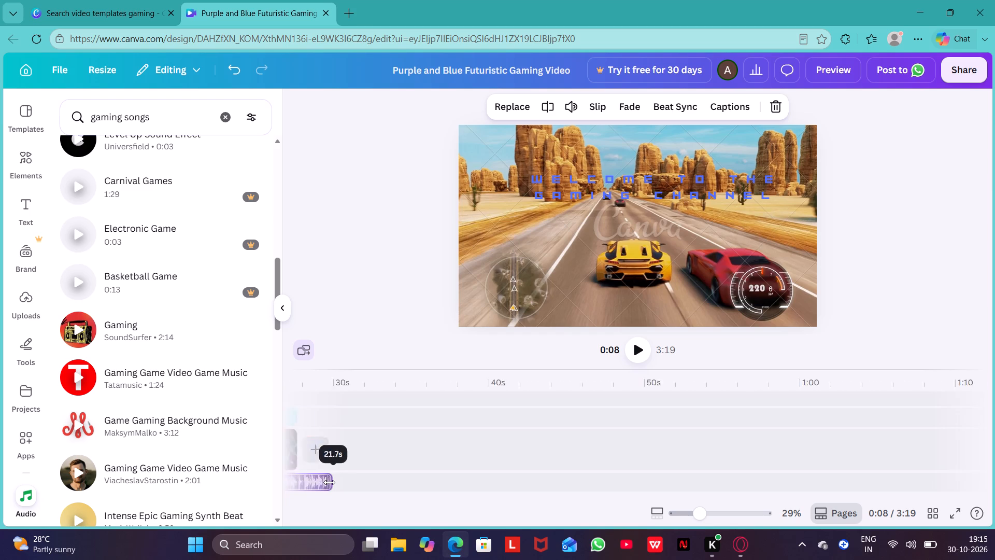
{"action": "left_click_drag", "start_coordinate": [329, 482], "coordinate": [509, 478]}
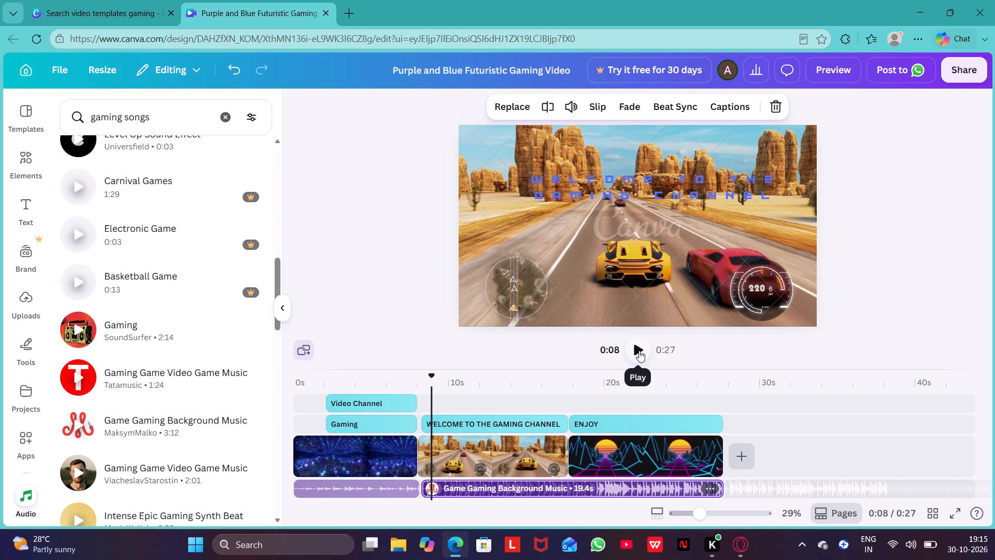
Play the whole video in preview to check it with the two new audio tracks.
{"action": "left_click", "coordinate": [822, 71]}
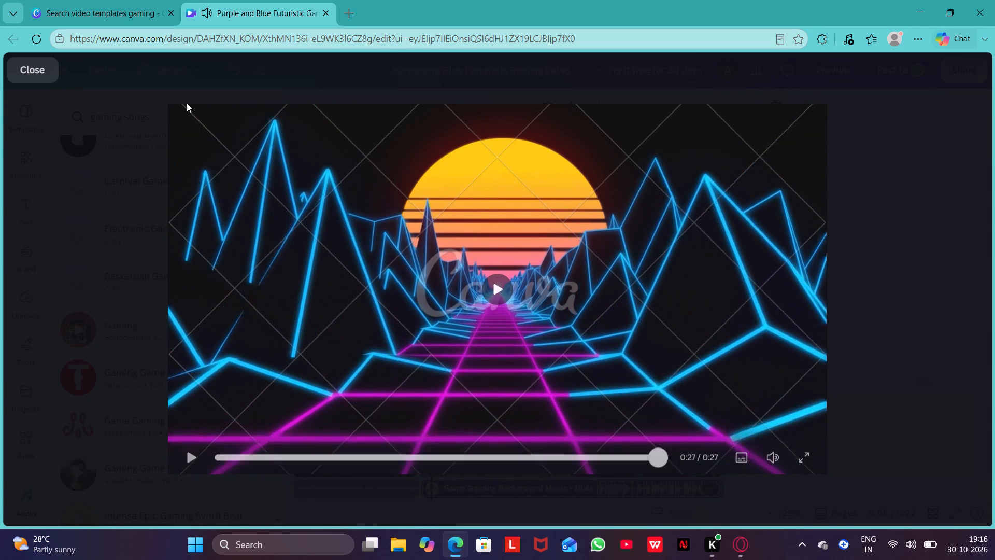
{"action": "left_click", "coordinate": [29, 78]}
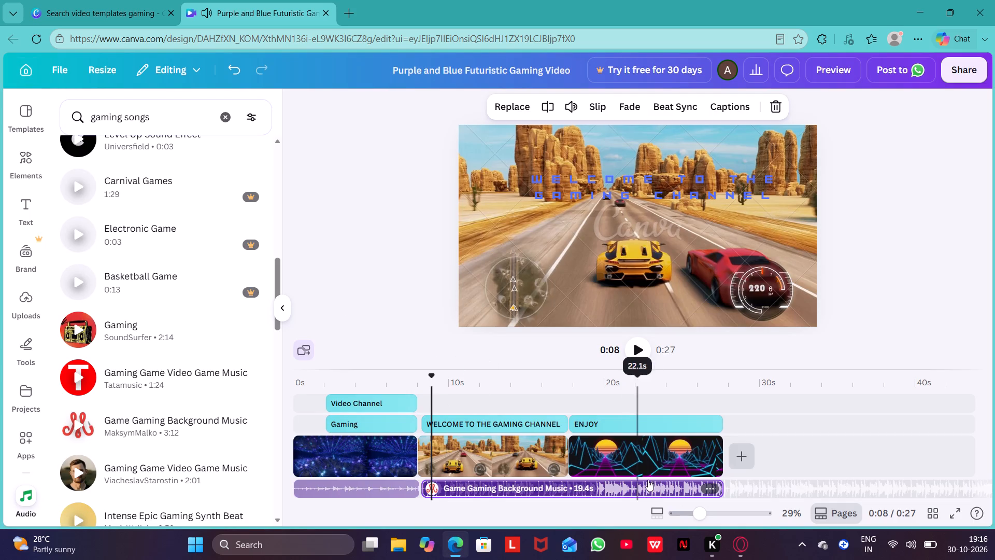